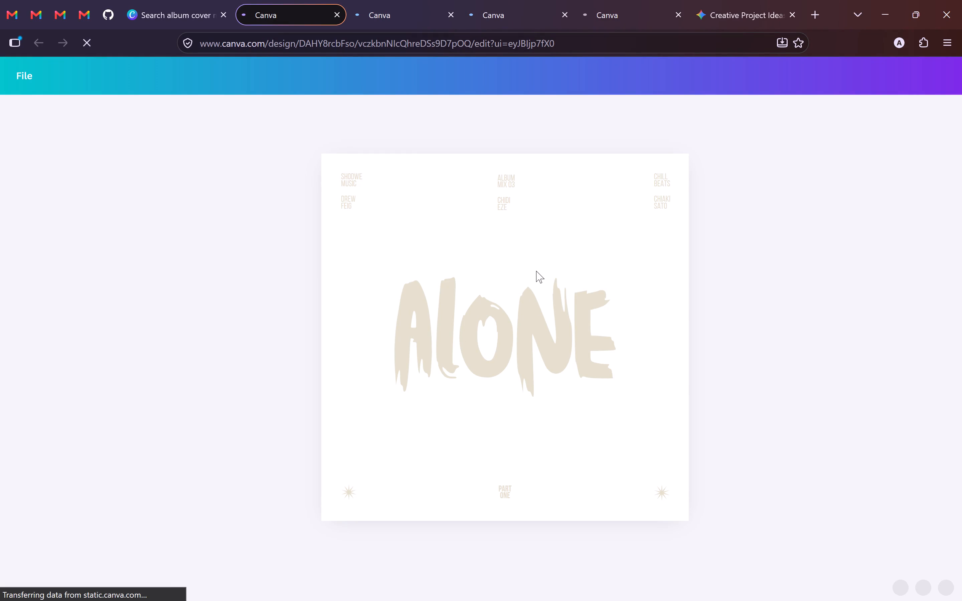
Close the Gemini tab with the Canva project ideas.
left_click(791, 13)
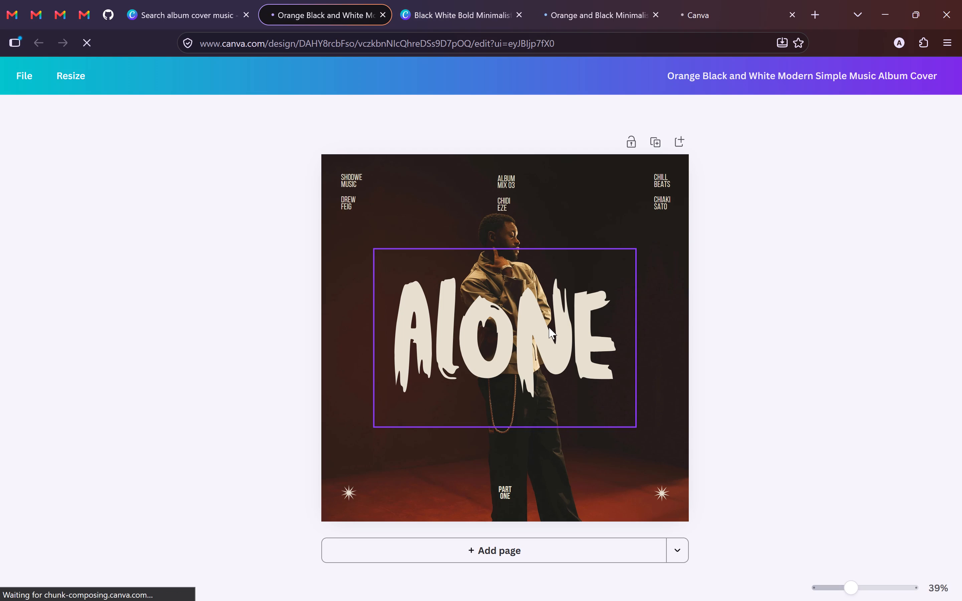
Look over the open DONNA, ALONE and FITZGERALD album cover designs.
left_click(425, 17)
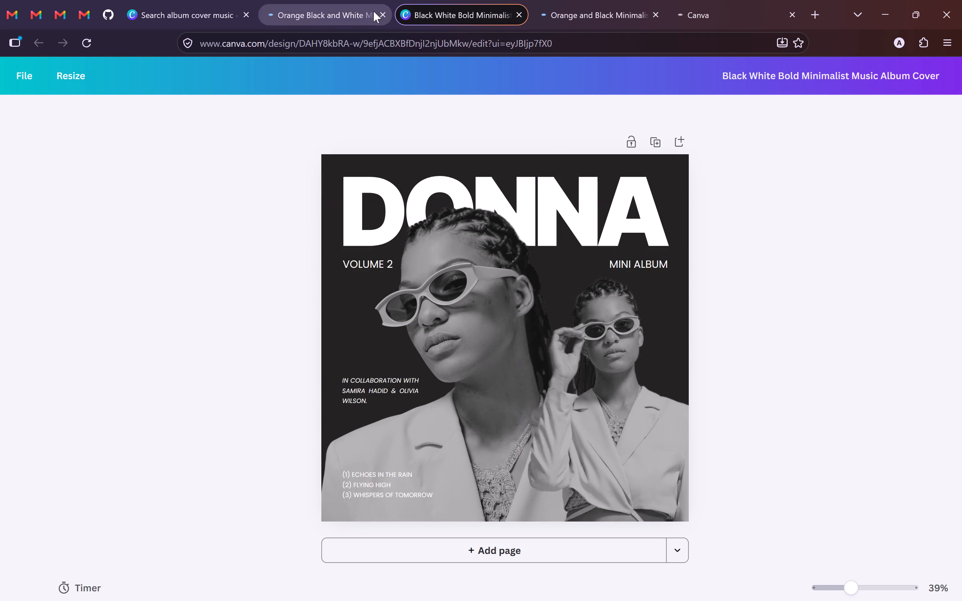
left_click(26, 114)
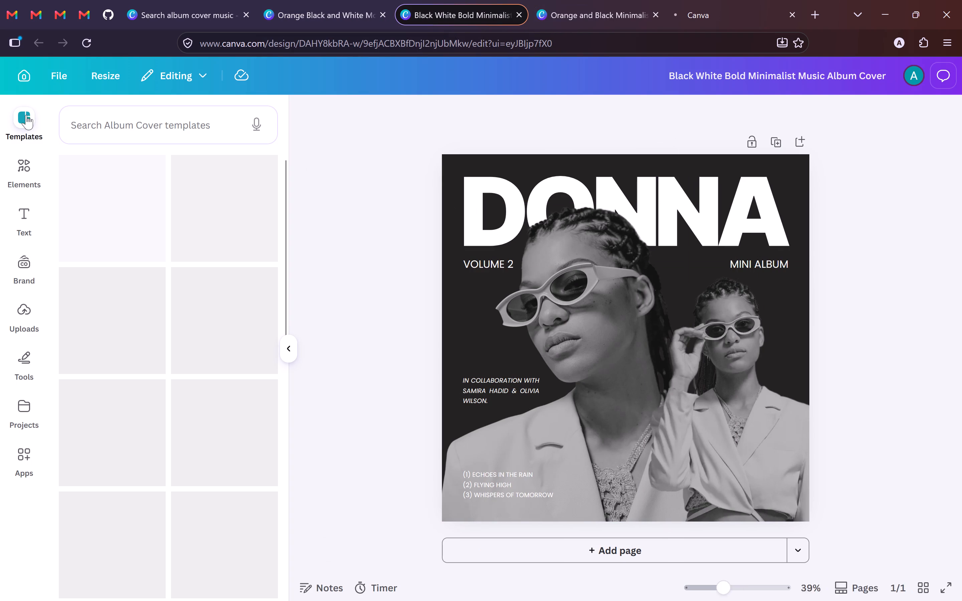
left_click(349, 16)
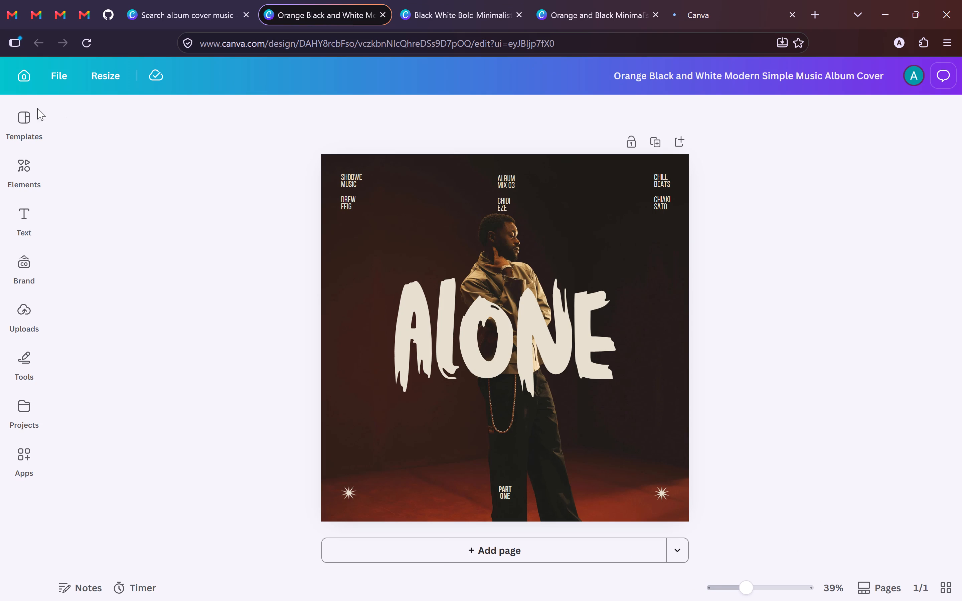
left_click(37, 108)
left_click(609, 12)
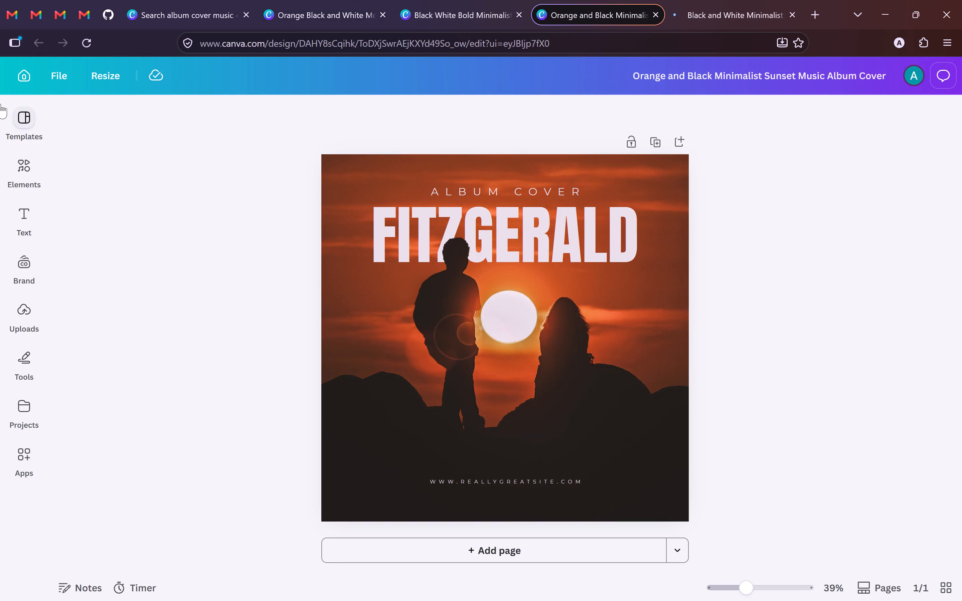
left_click(11, 108)
Delete the background photo of the man from the ALONE album cover.
left_click(304, 13)
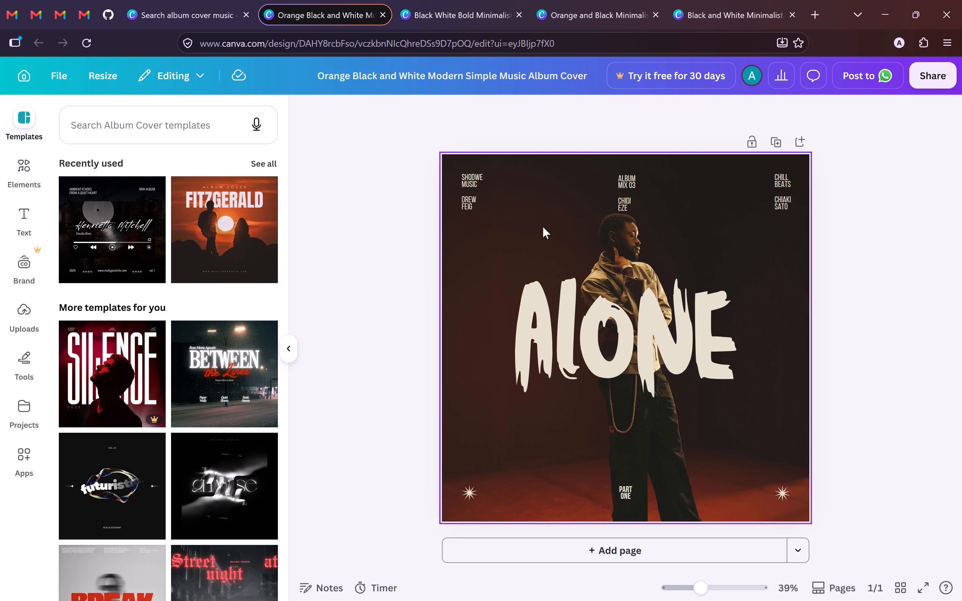
left_click(535, 219)
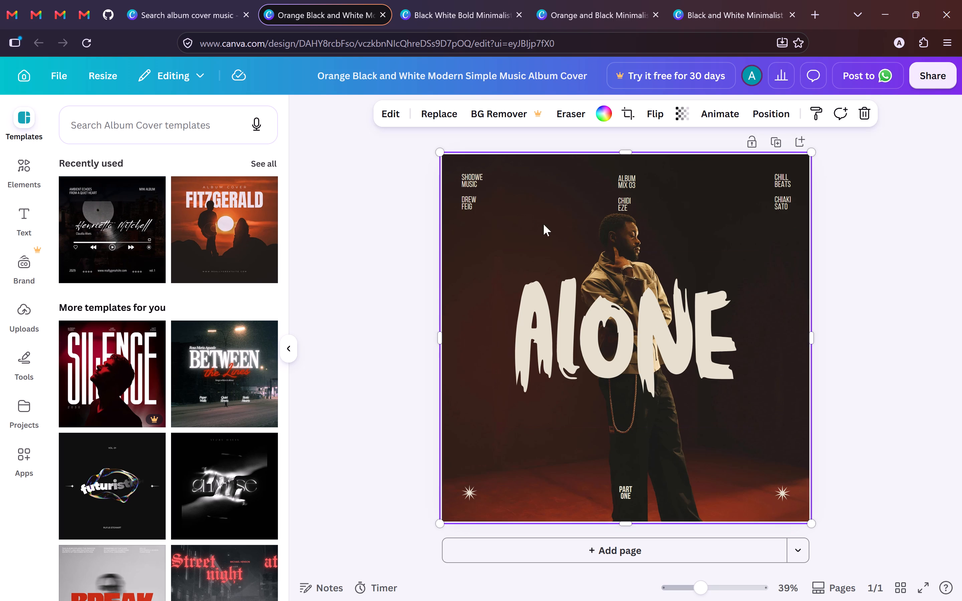
key("Delete")
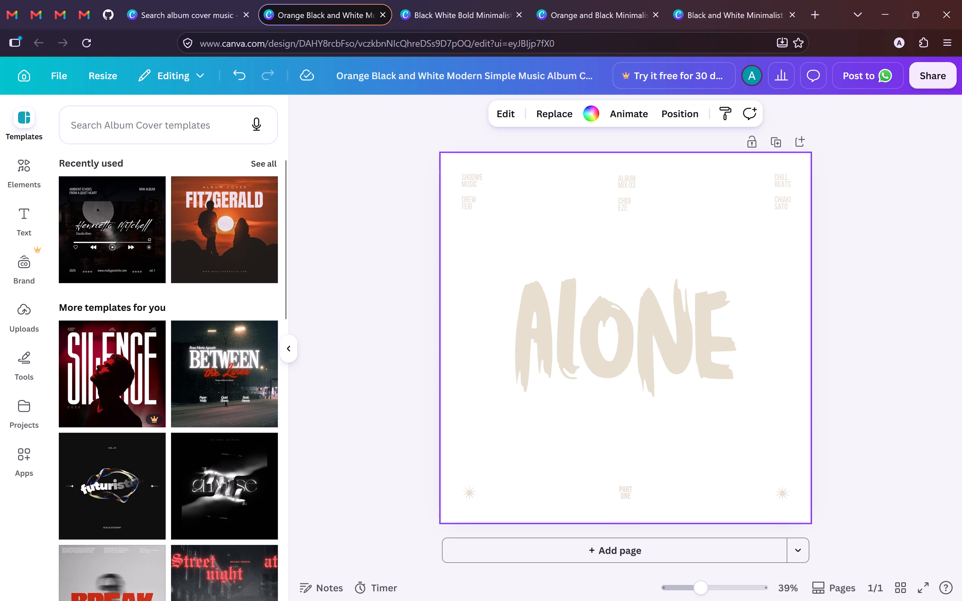
Search the elements for "grooves" and insert the photo of the vinyl record with the SIDE ONE label.
left_click(175, 137)
key("g")
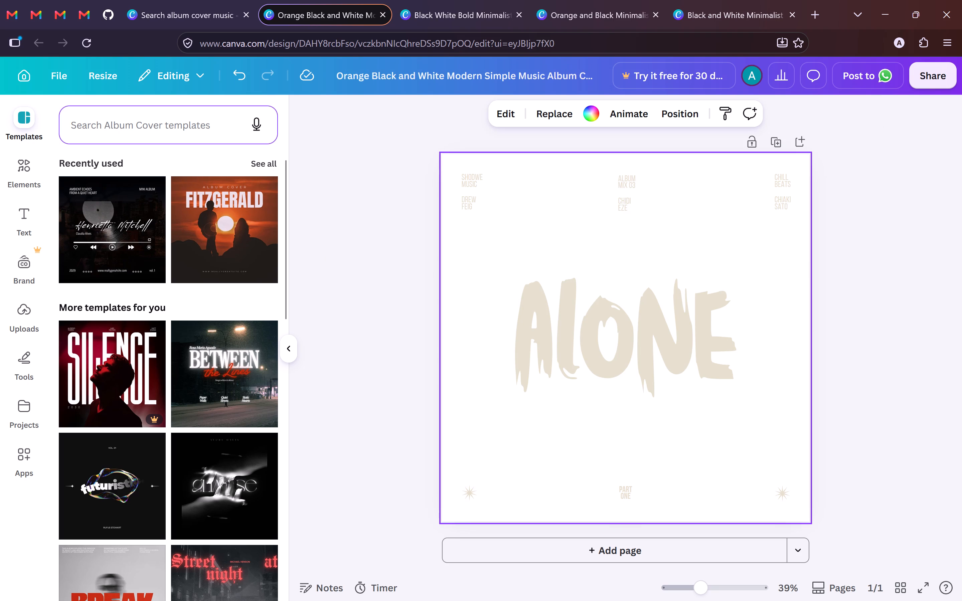
left_click(24, 161)
left_click(123, 135)
triple_click(143, 122)
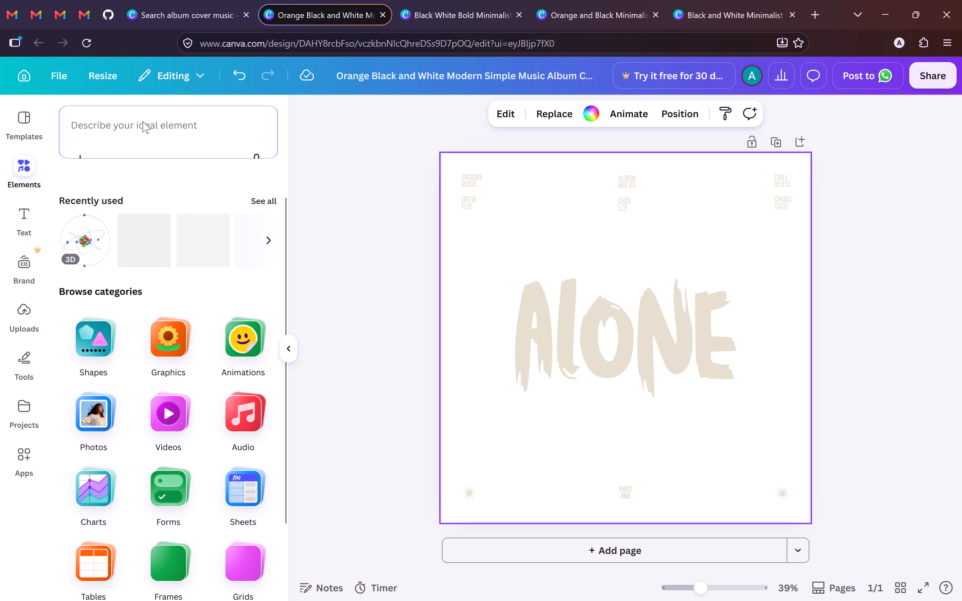
left_click(143, 122)
type("grooves")
key("Return")
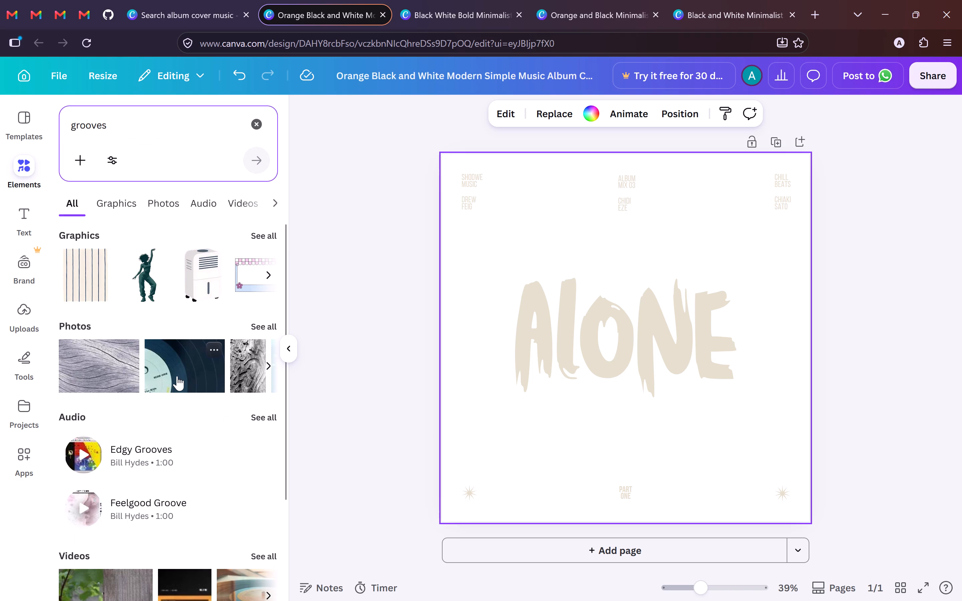
left_click(177, 376)
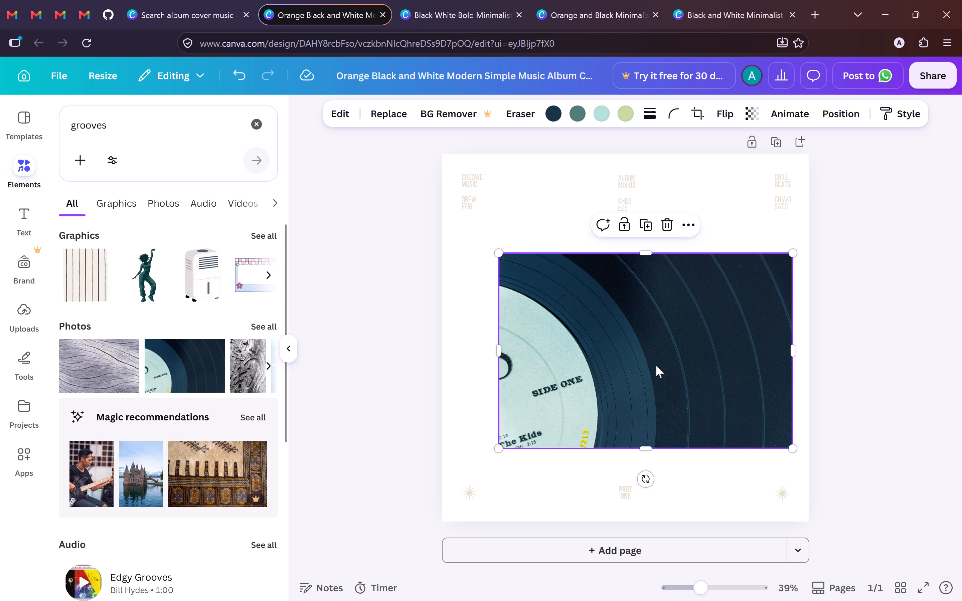
Move the vinyl photo into the page's upper-left corner and enlarge it slightly.
left_click_drag(658, 366, 601, 270)
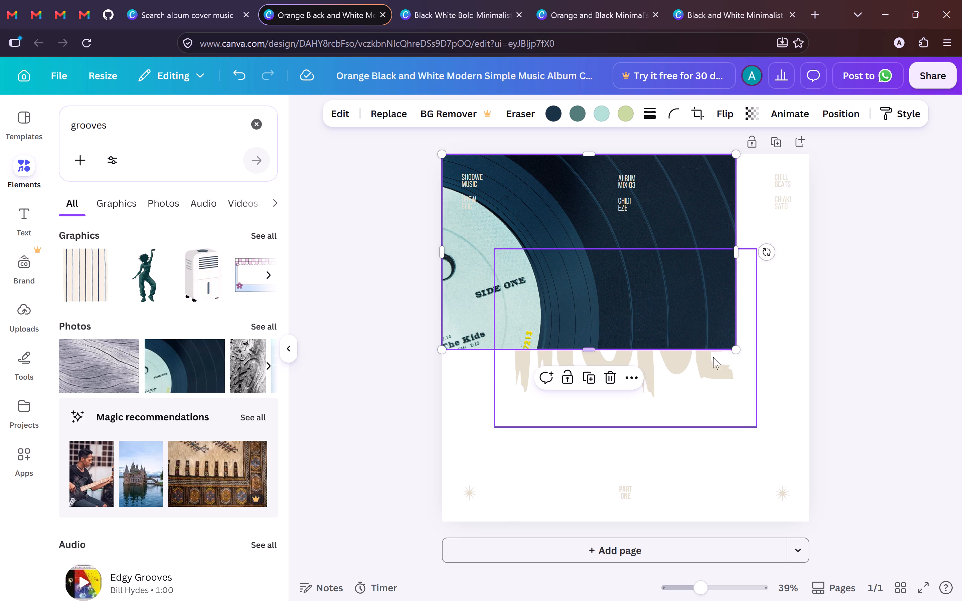
left_click_drag(737, 351, 750, 356)
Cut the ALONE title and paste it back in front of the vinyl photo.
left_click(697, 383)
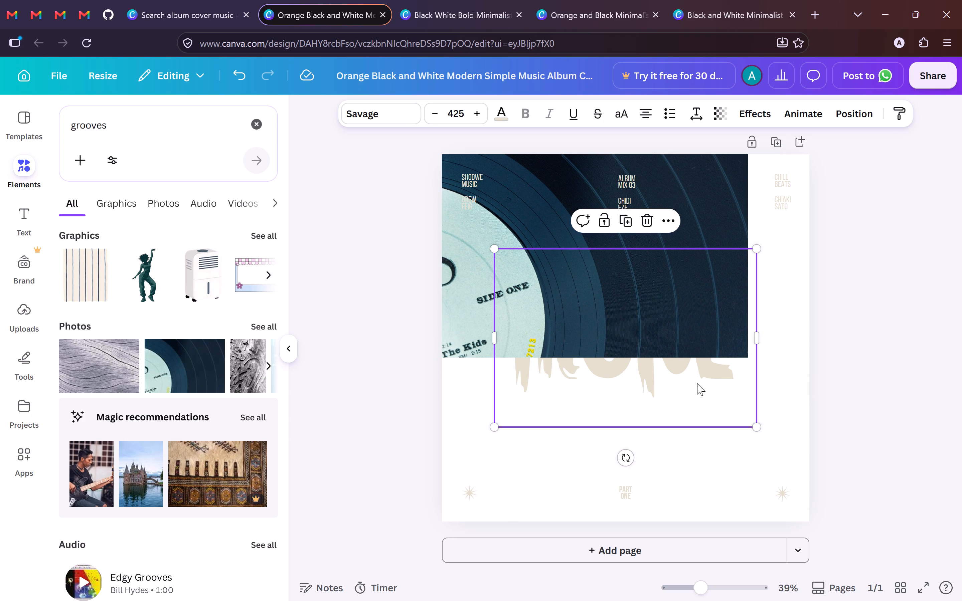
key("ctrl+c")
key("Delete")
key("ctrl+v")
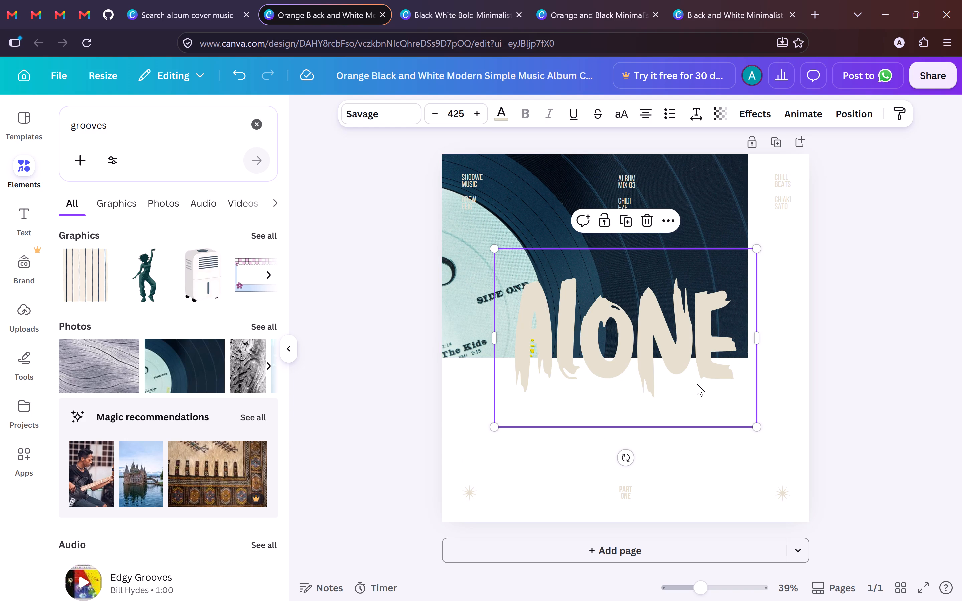
Enlarge the vinyl photo proportionally from the page's upper-left corner to about 1,729 wide, extending past the page's right edge.
left_click(468, 275)
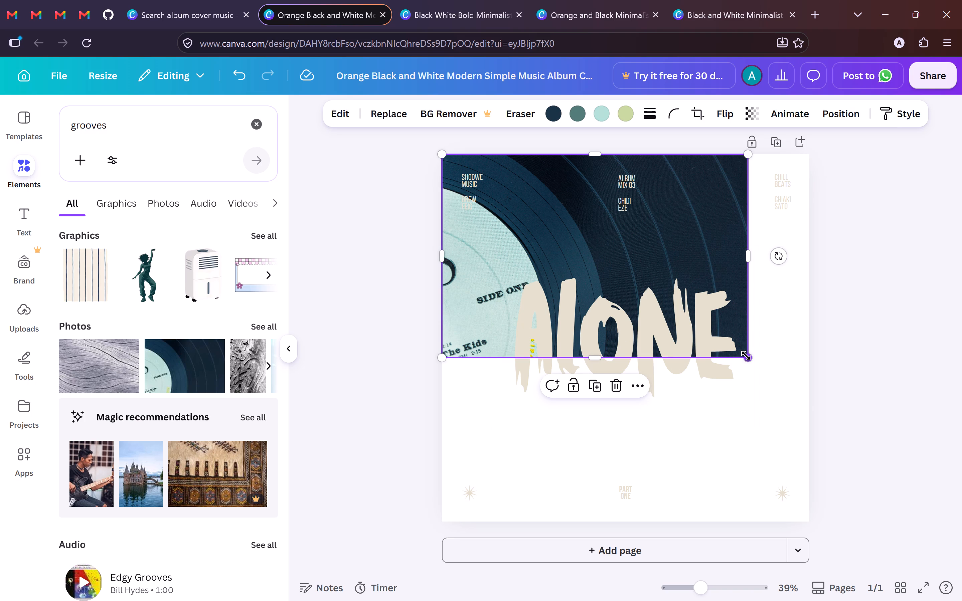
left_click_drag(746, 356, 928, 562)
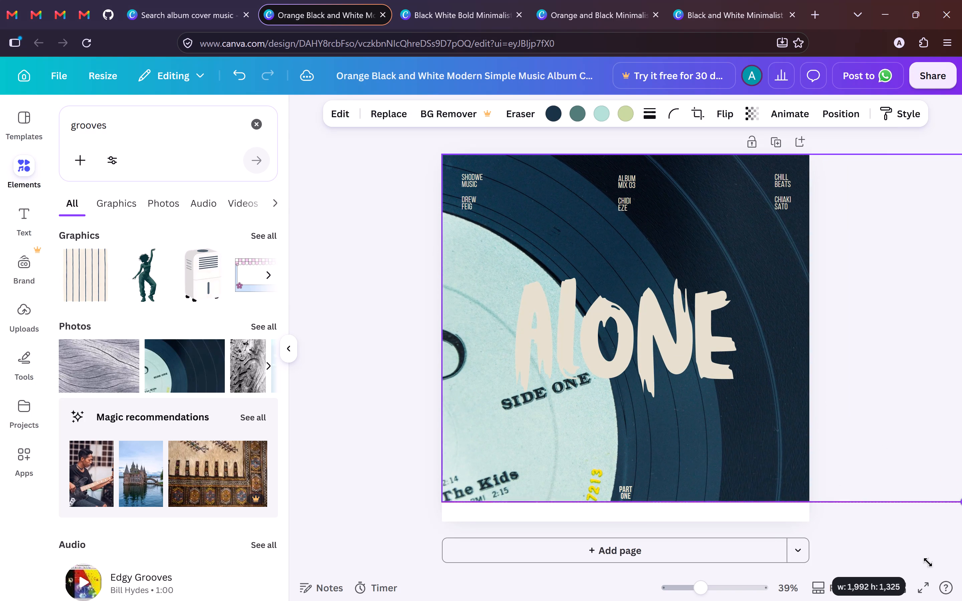
left_click_drag(928, 562, 850, 521)
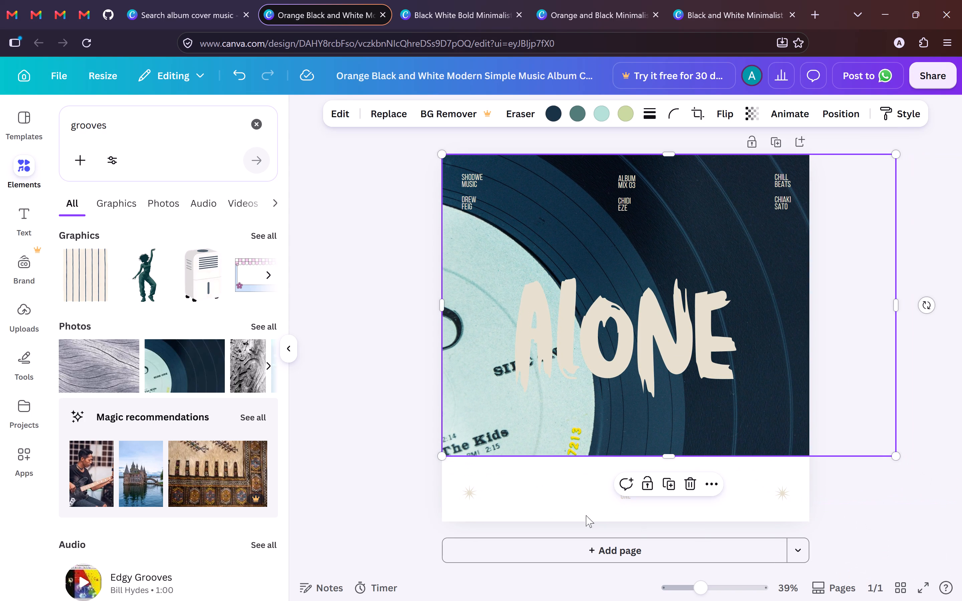
Delete the two star graphics in the lower corners of the cover.
left_click(470, 493)
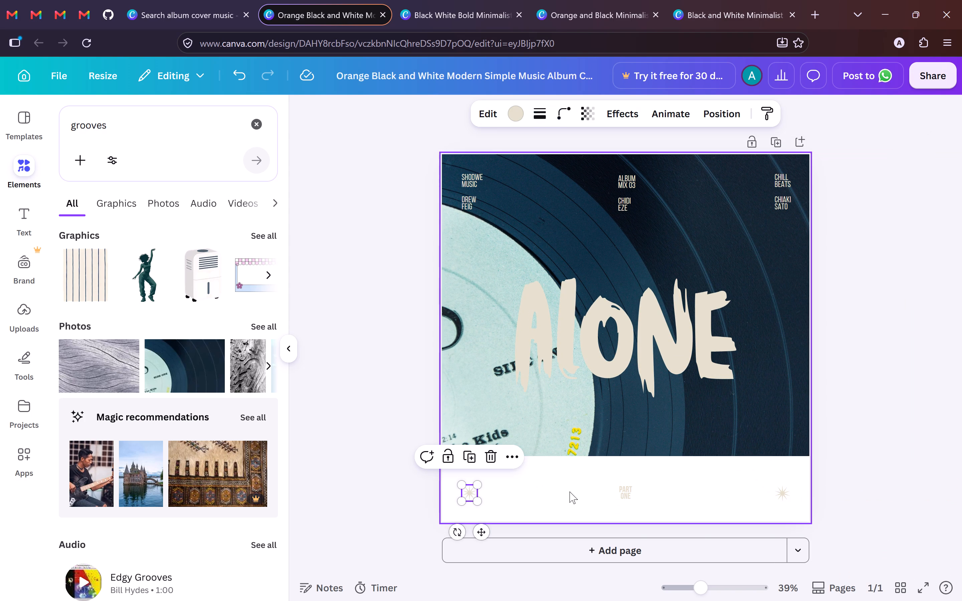
key("Delete")
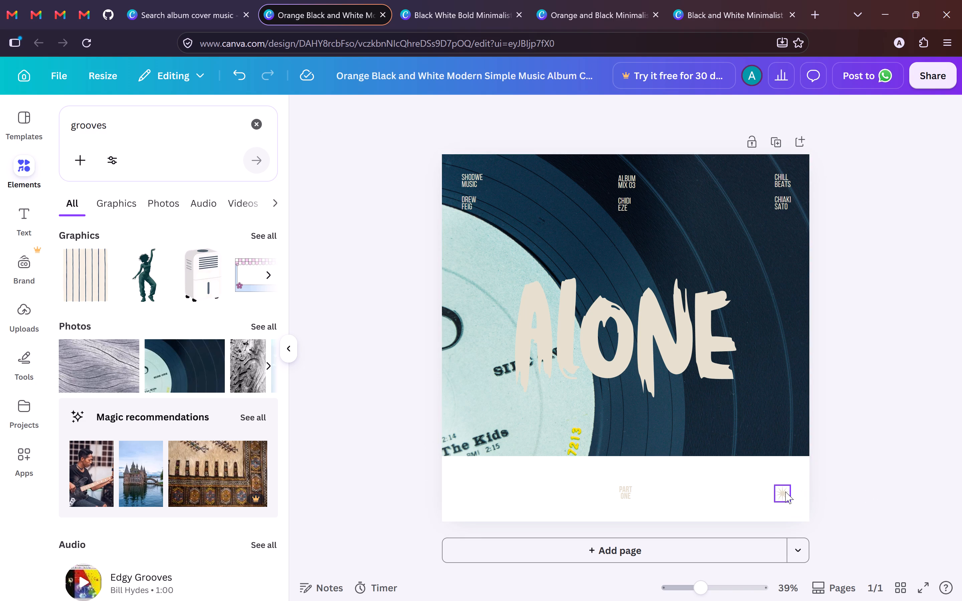
left_click(785, 491)
key("Delete")
Extend the vinyl photo down to the page's bottom edge and trim its right side to the page edge.
left_click(713, 401)
left_click(776, 419)
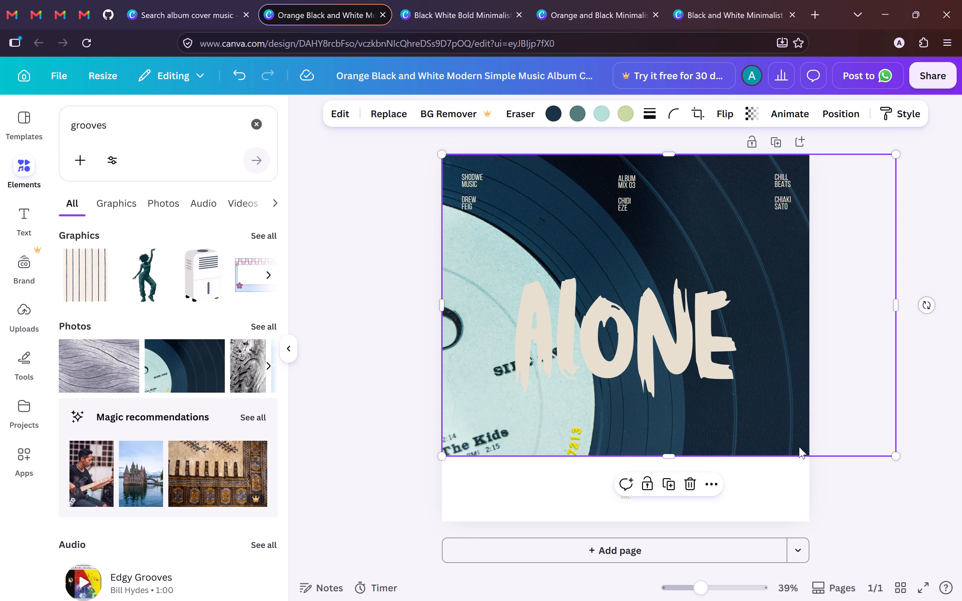
left_click_drag(672, 455, 674, 482)
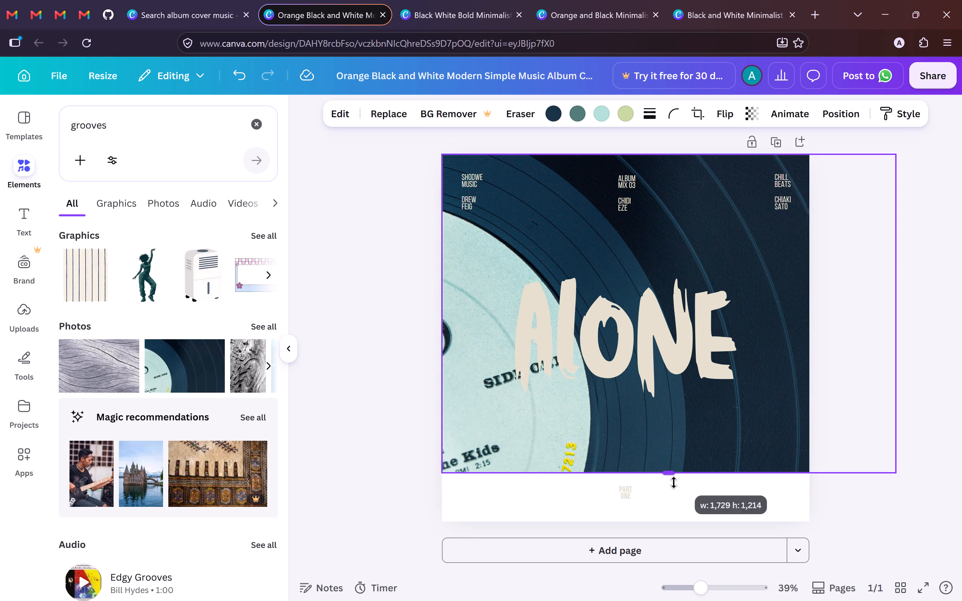
left_click_drag(674, 482, 679, 524)
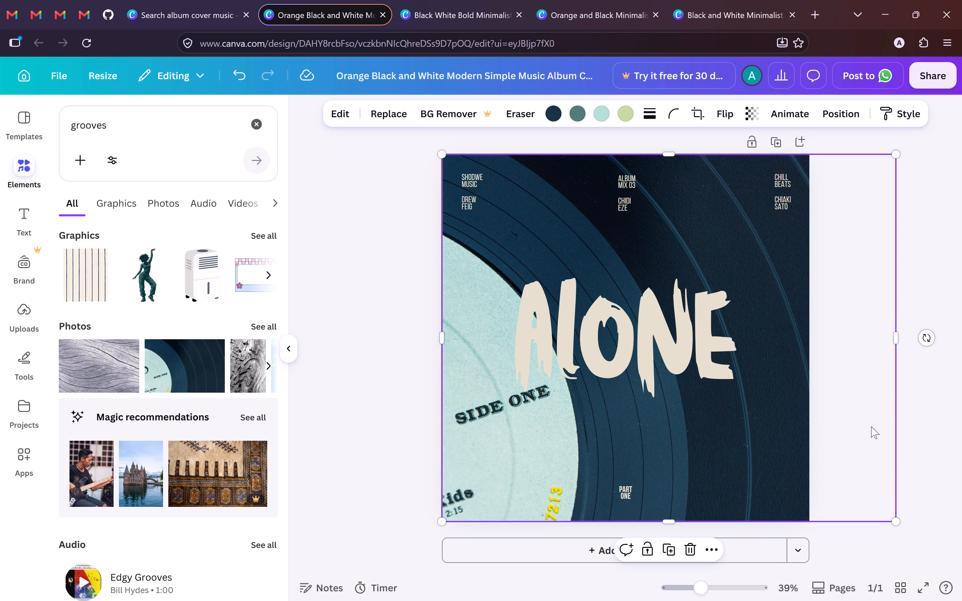
left_click(909, 268)
left_click(761, 320)
left_click_drag(899, 339, 813, 339)
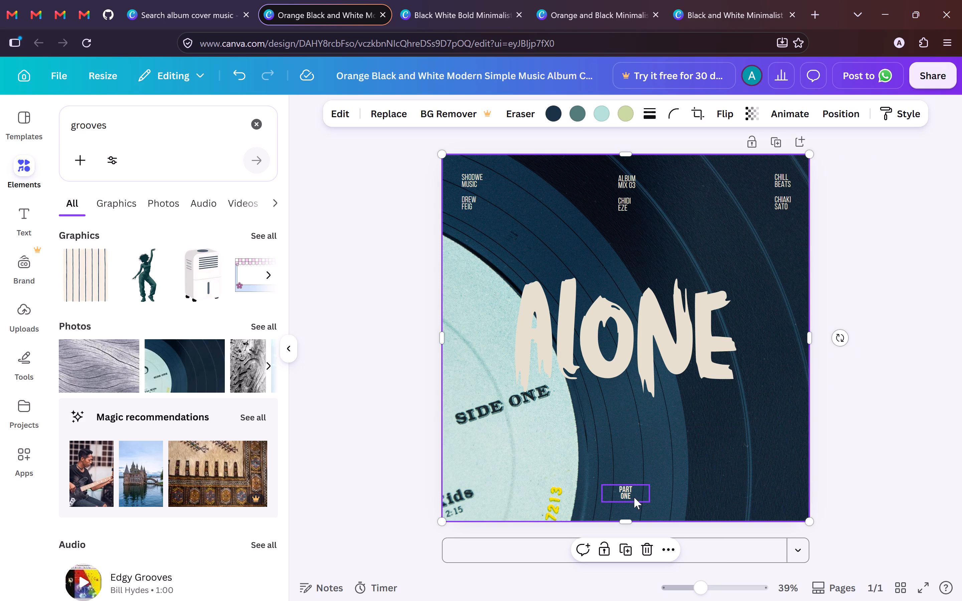
Delete the large ALONE title from the cover.
left_click(639, 334)
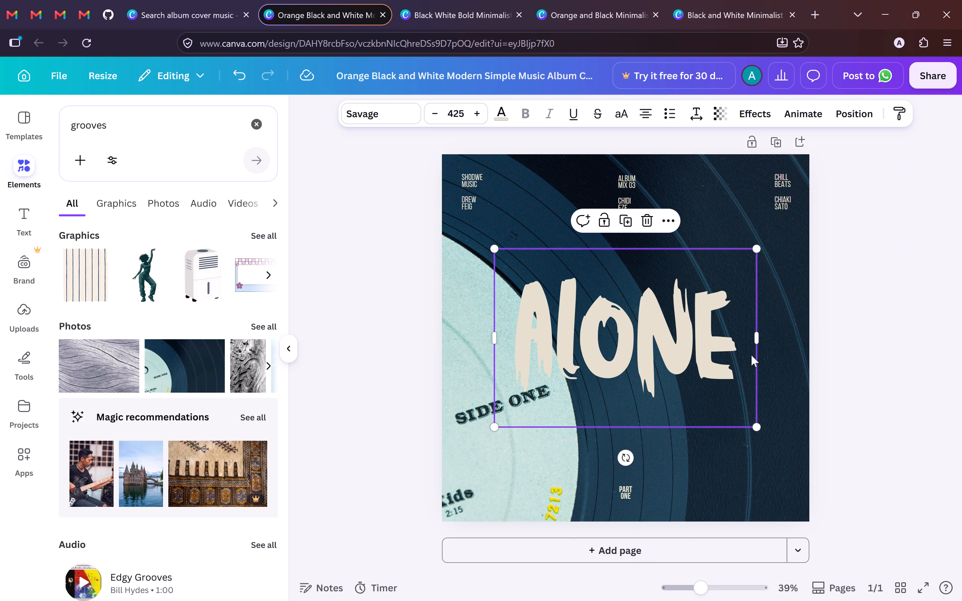
key("Delete")
Delete the six small text blocks along the top of the cover, leaving the PART ONE text.
left_click(483, 194)
left_click(483, 181)
key("Delete")
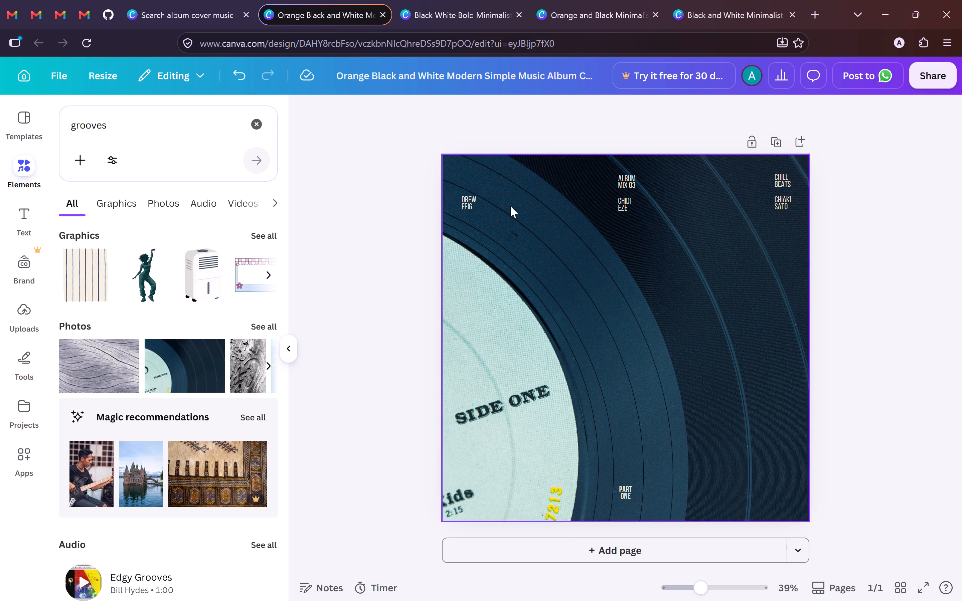
left_click(487, 203)
key("Delete")
left_click(630, 184)
key("Delete")
left_click(637, 207)
key("Delete")
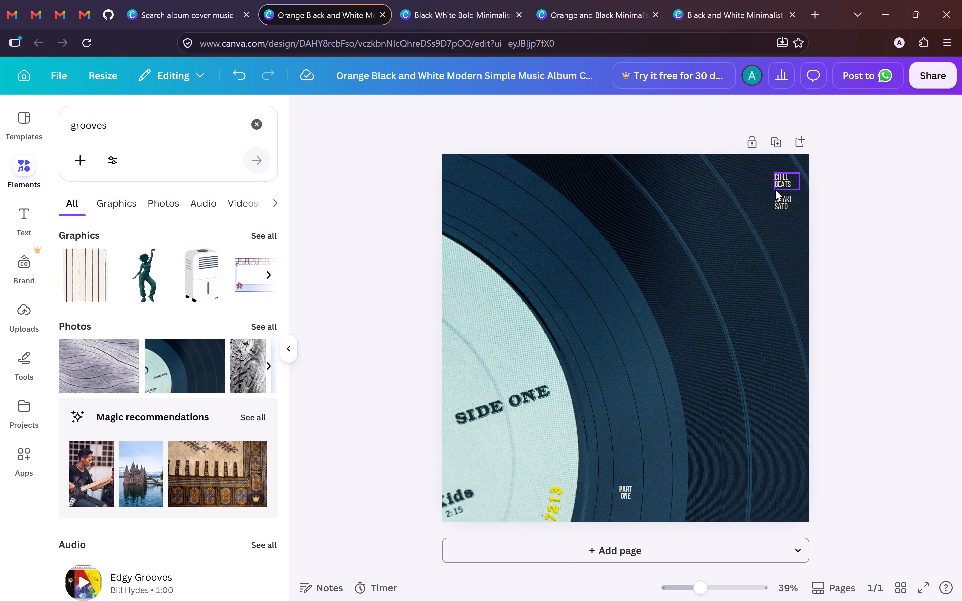
left_click(777, 189)
key("Delete")
left_click(785, 203)
key("Delete")
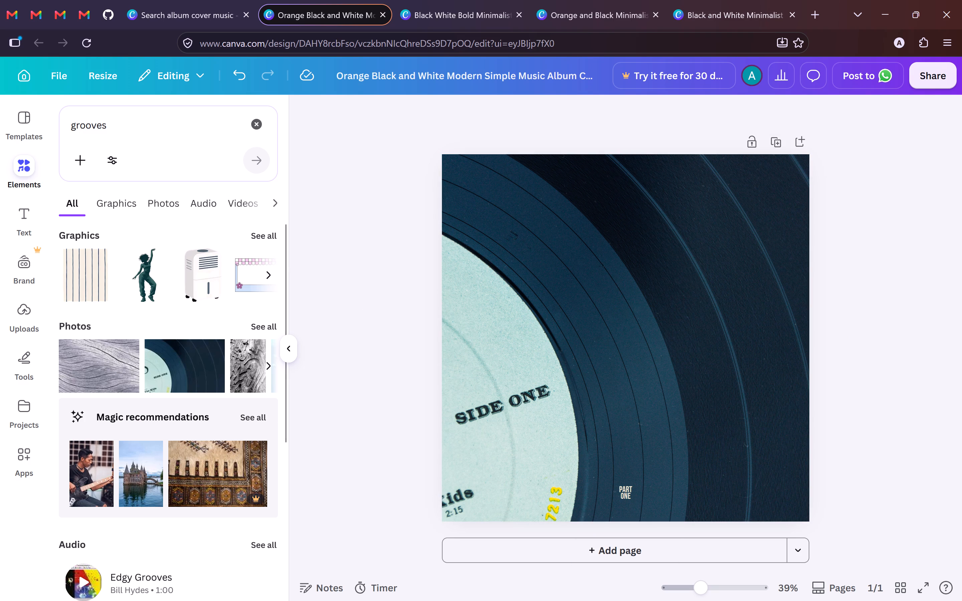
Search the elements for "filter".
double_click(174, 146)
left_click(171, 136)
triple_click(106, 124)
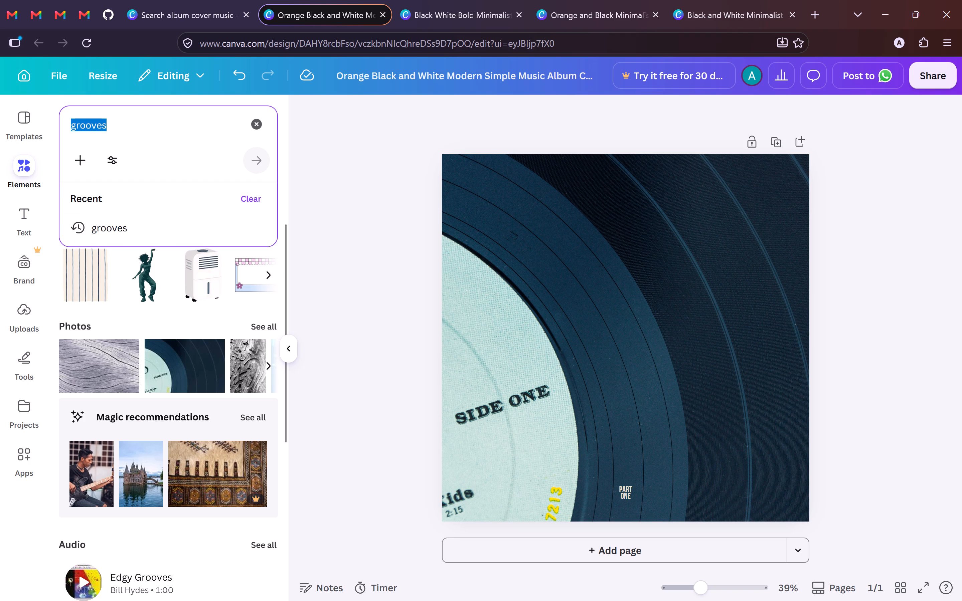
type("filter")
key("Return")
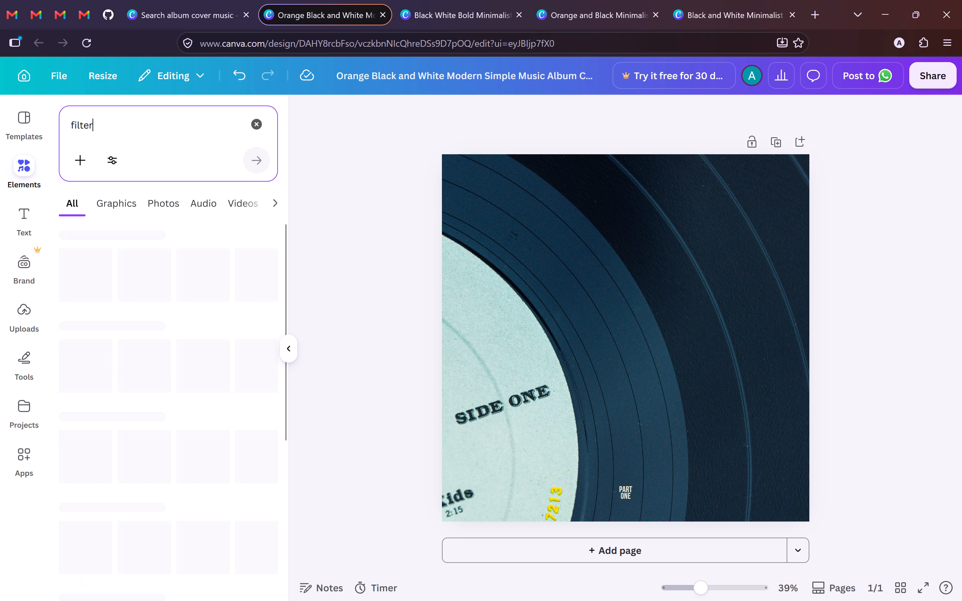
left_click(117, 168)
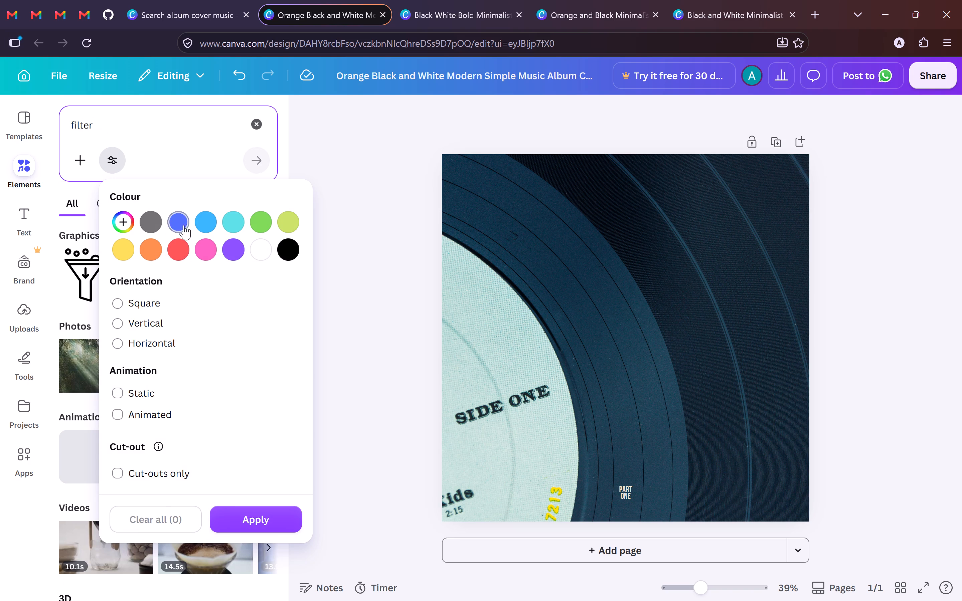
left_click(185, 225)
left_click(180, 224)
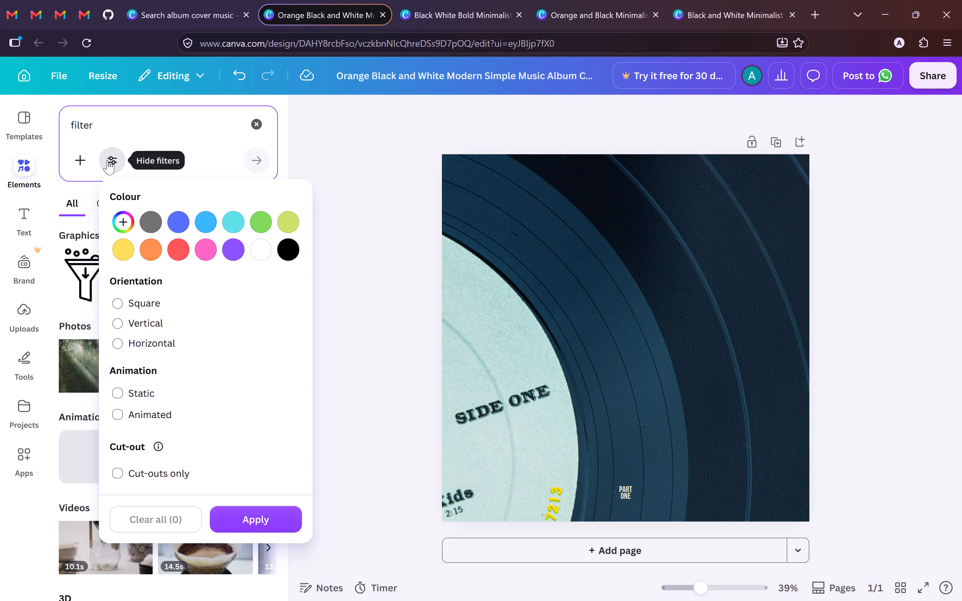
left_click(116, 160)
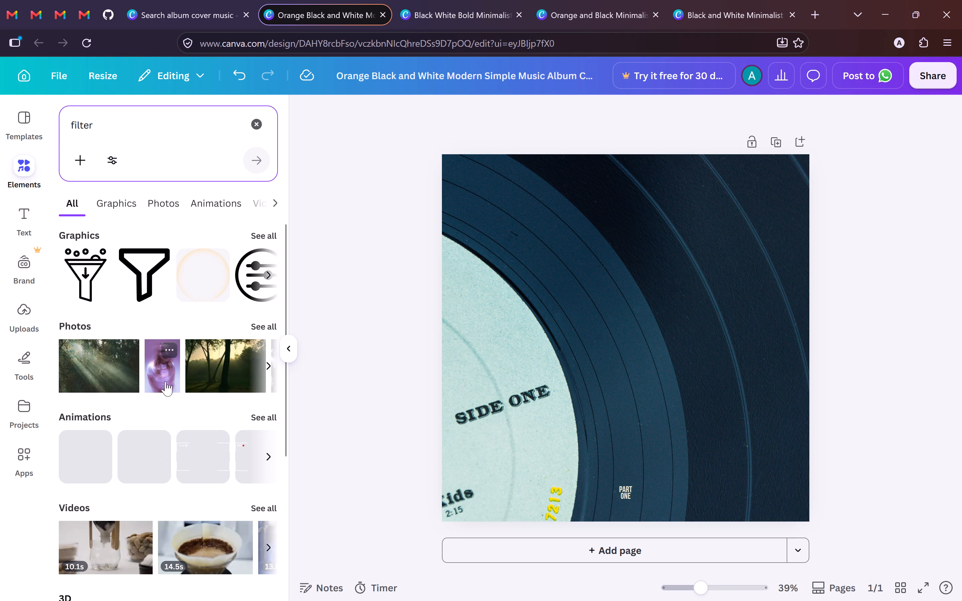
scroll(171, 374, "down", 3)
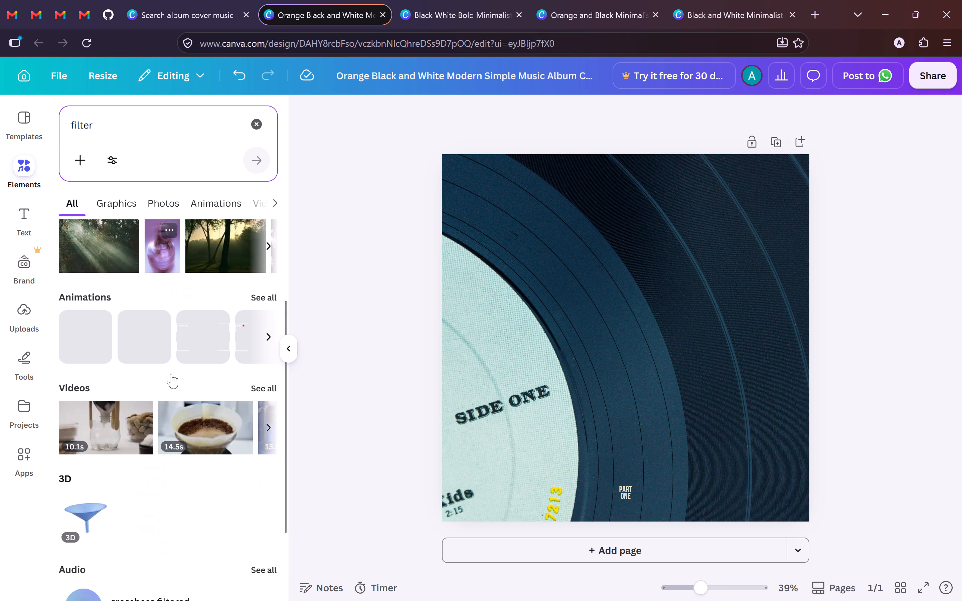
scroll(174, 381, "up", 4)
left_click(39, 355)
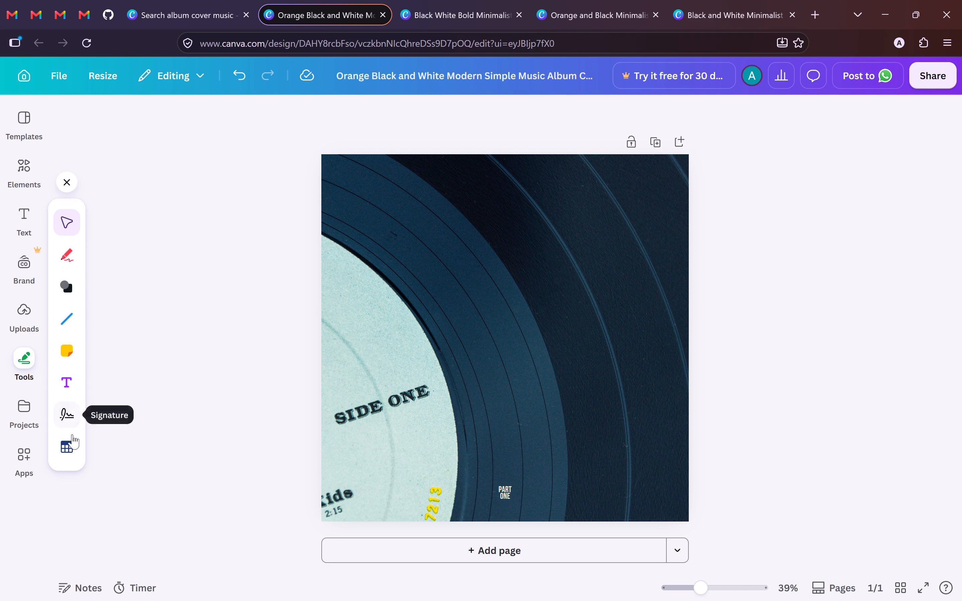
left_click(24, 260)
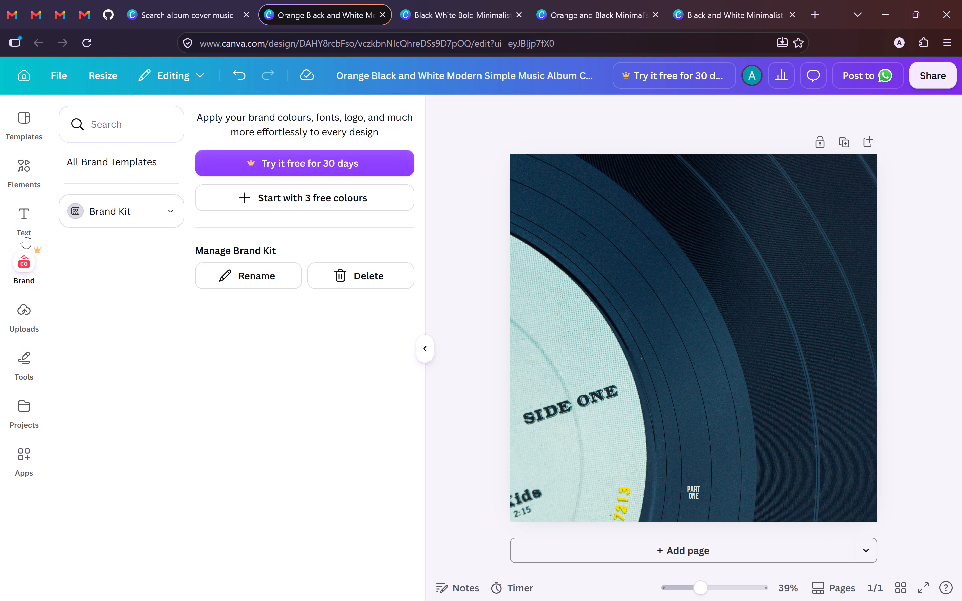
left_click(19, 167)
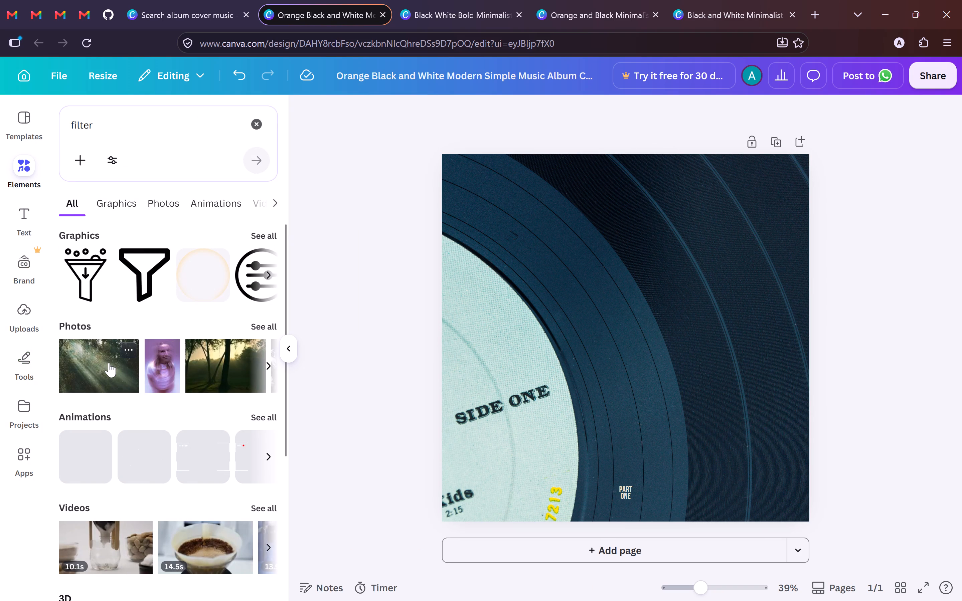
Add the pink glitch REWIND graphic from the filter graphics results and enlarge it to cover the whole page.
left_click(120, 202)
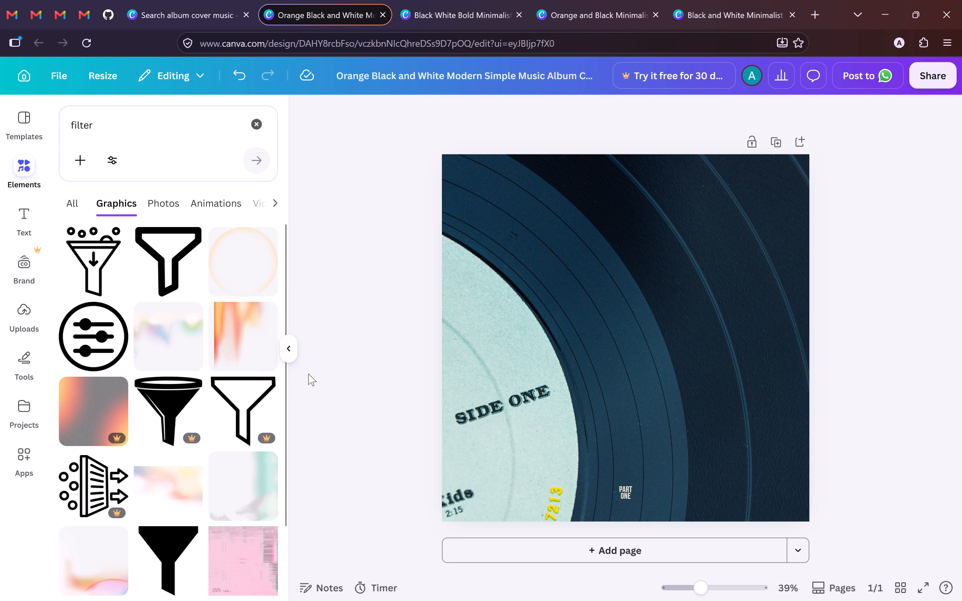
scroll(229, 468, "down", 2)
left_click(251, 475)
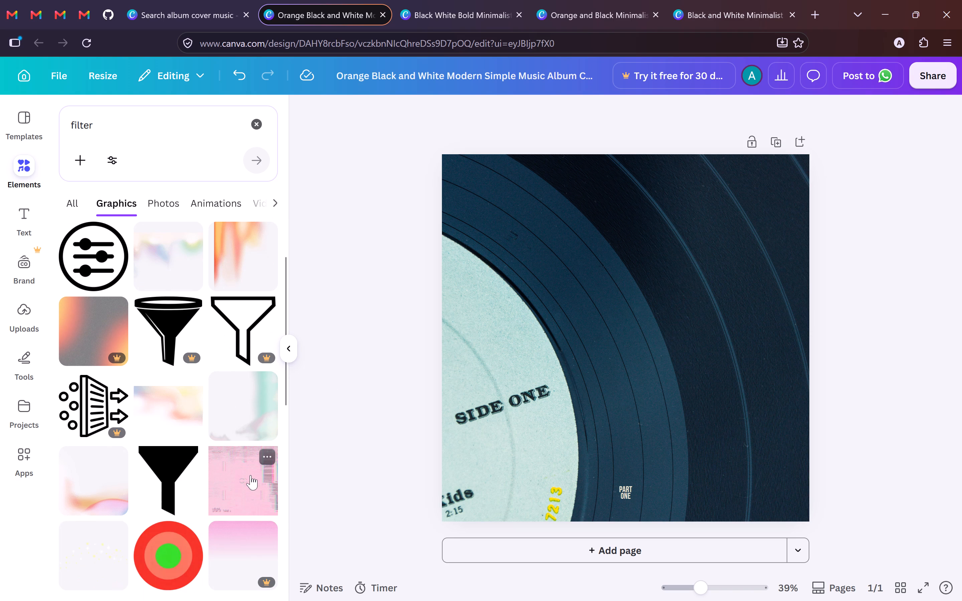
left_click_drag(635, 323, 629, 322)
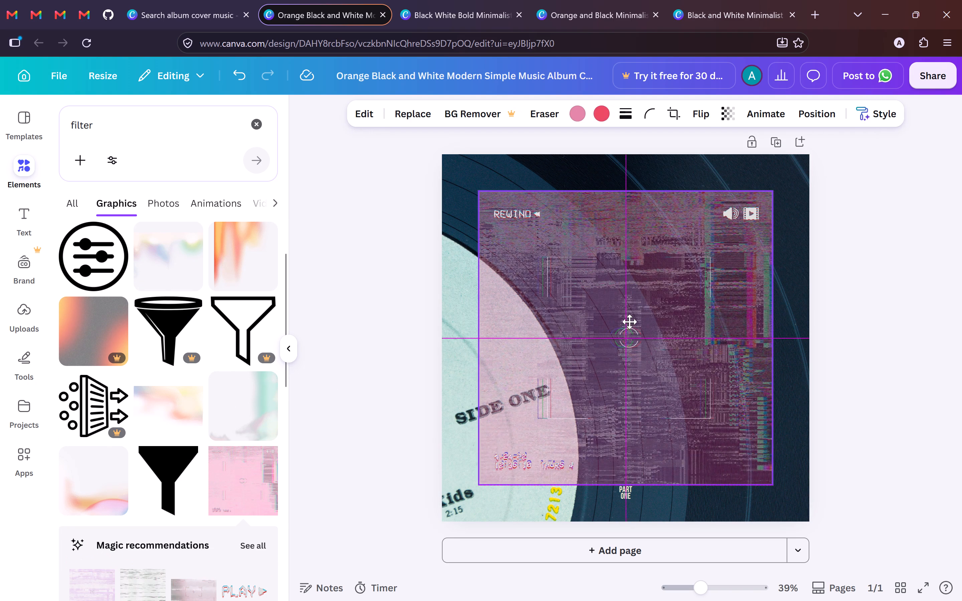
left_click_drag(629, 322, 596, 288)
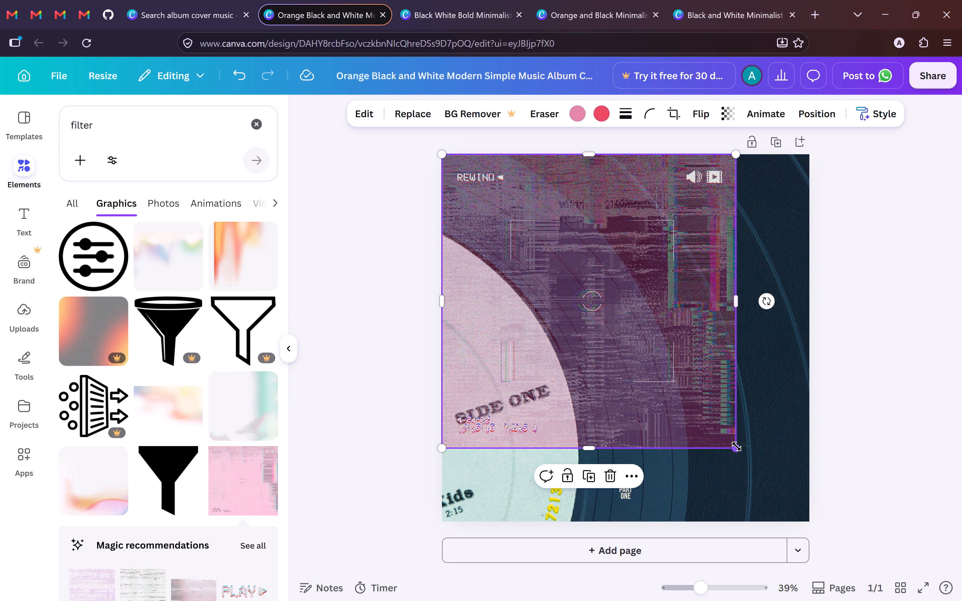
left_click_drag(736, 450, 809, 520)
left_click(871, 246)
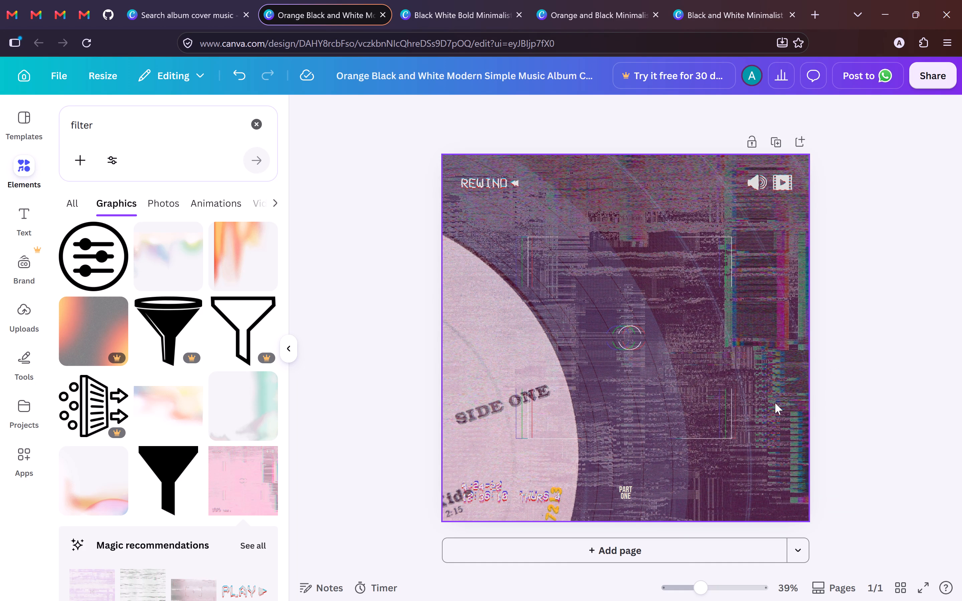
Search the graphics elements for "patch" instead of "filter".
left_click(109, 153)
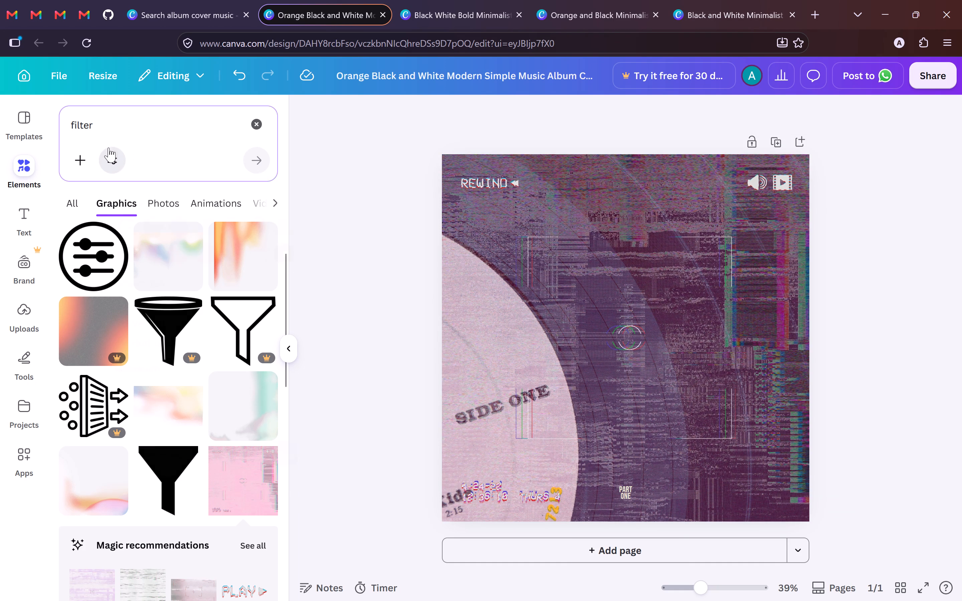
left_click(117, 163)
double_click(111, 116)
double_click(83, 119)
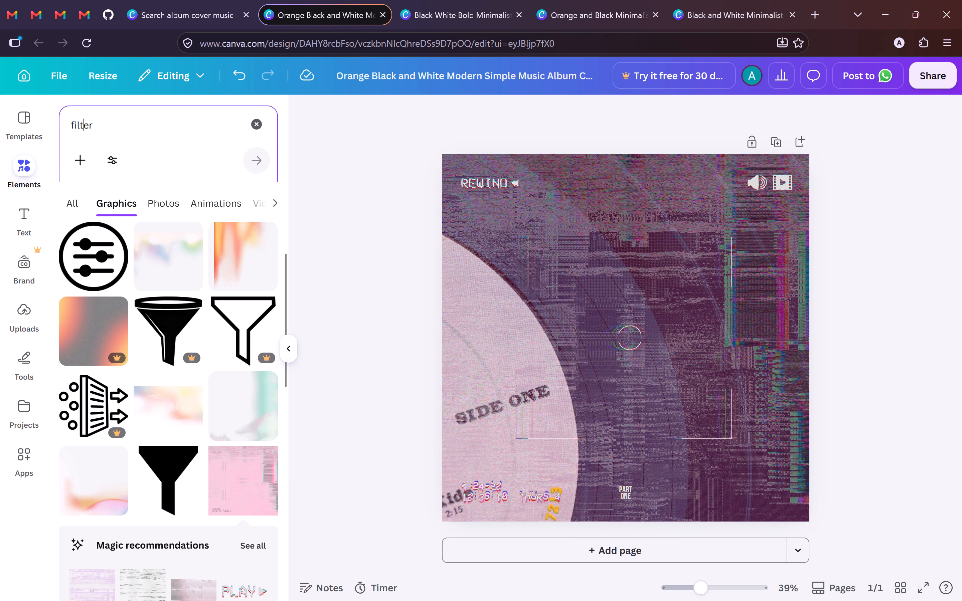
type("patch")
key("Return")
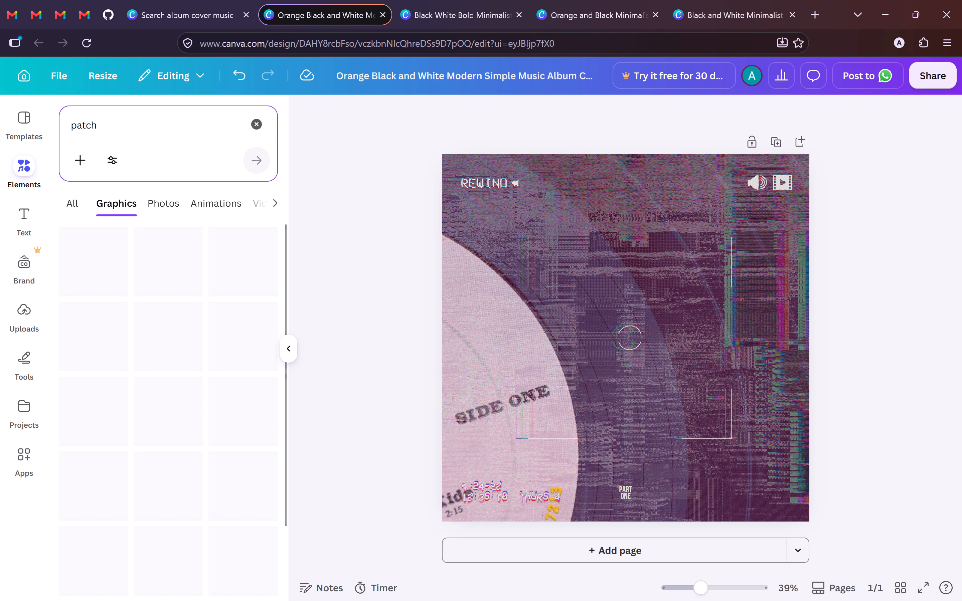
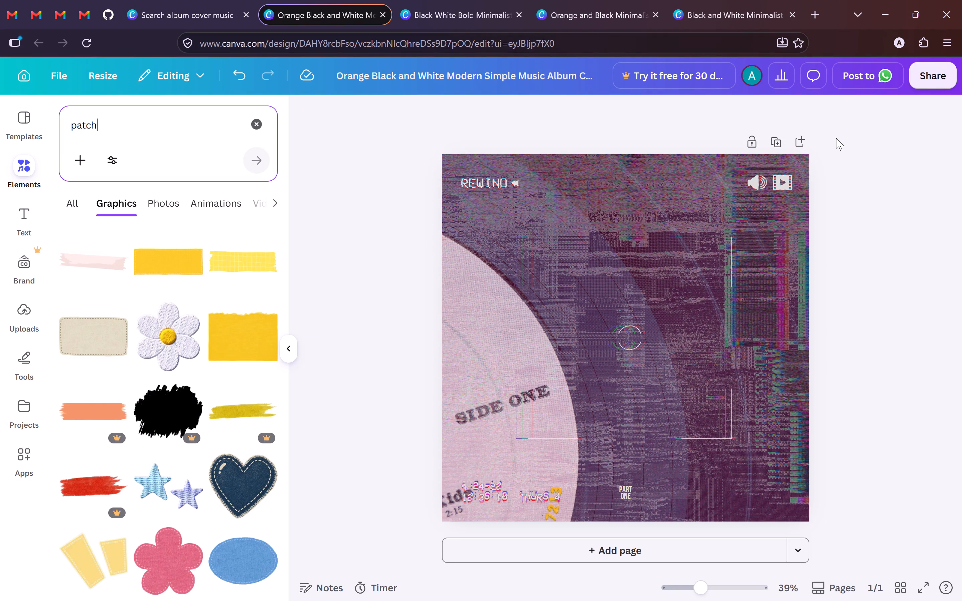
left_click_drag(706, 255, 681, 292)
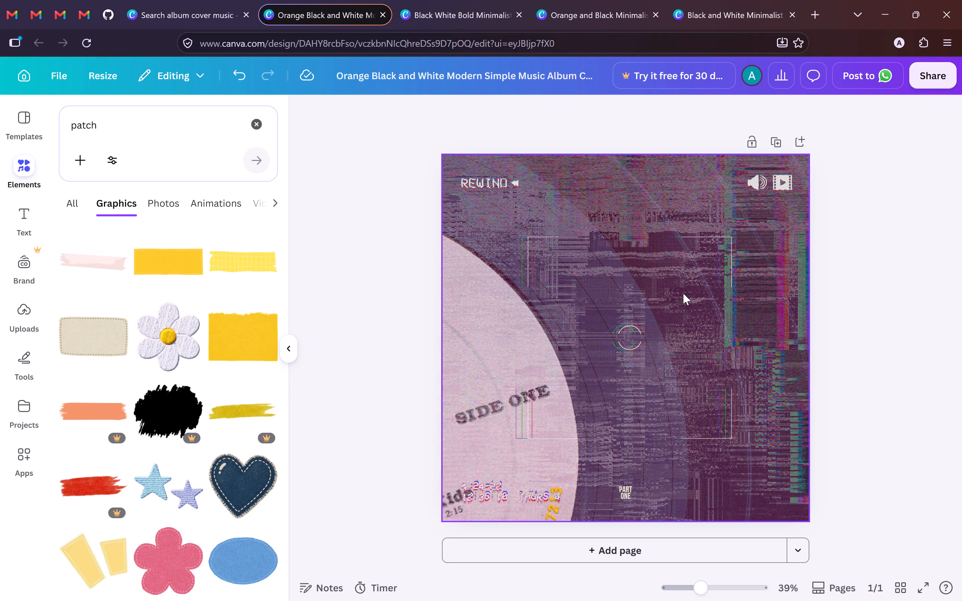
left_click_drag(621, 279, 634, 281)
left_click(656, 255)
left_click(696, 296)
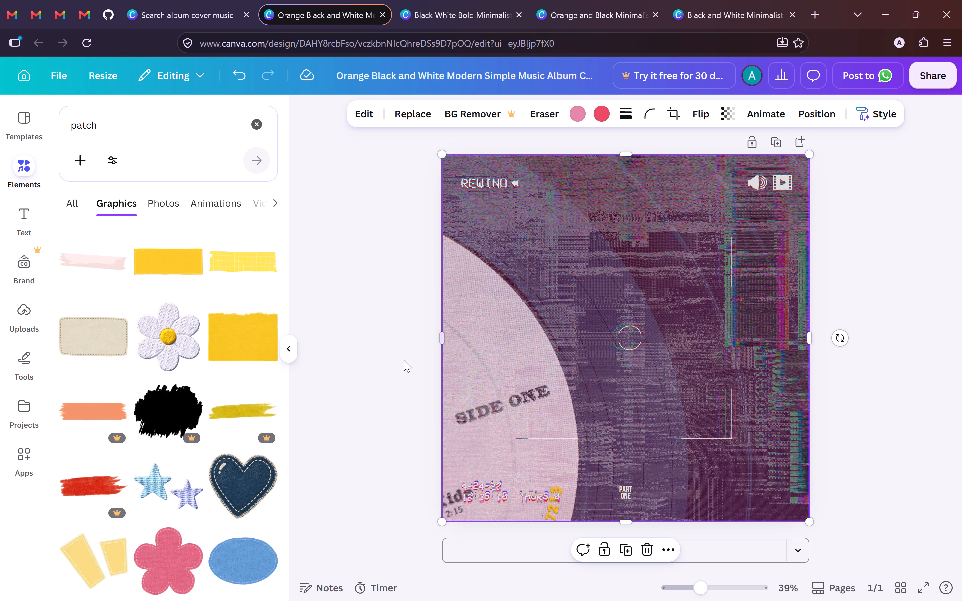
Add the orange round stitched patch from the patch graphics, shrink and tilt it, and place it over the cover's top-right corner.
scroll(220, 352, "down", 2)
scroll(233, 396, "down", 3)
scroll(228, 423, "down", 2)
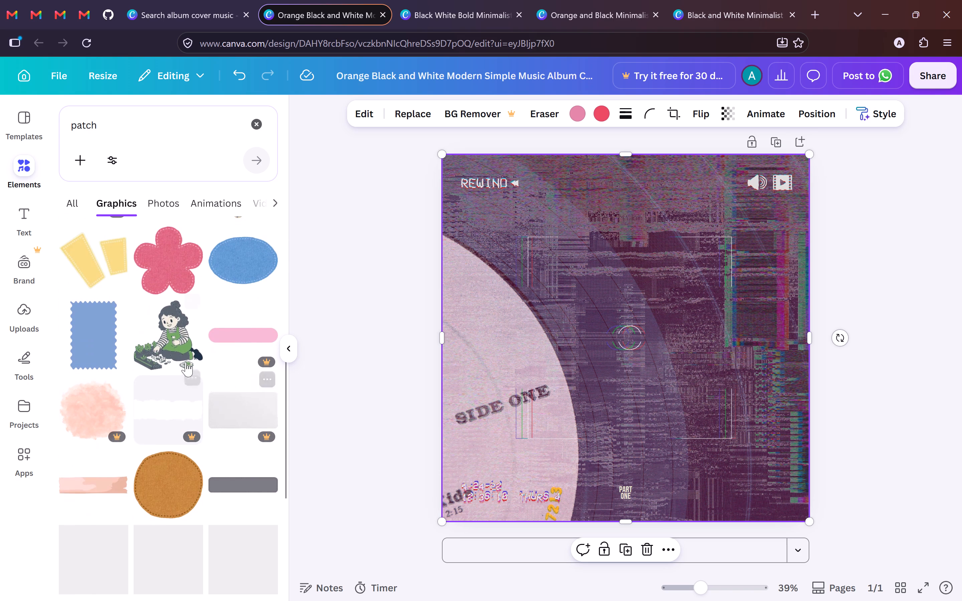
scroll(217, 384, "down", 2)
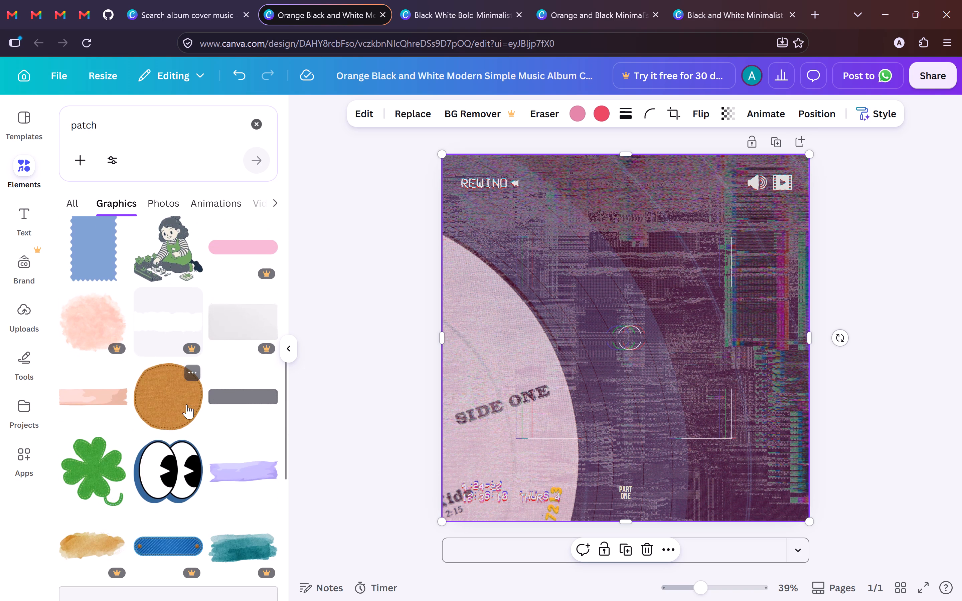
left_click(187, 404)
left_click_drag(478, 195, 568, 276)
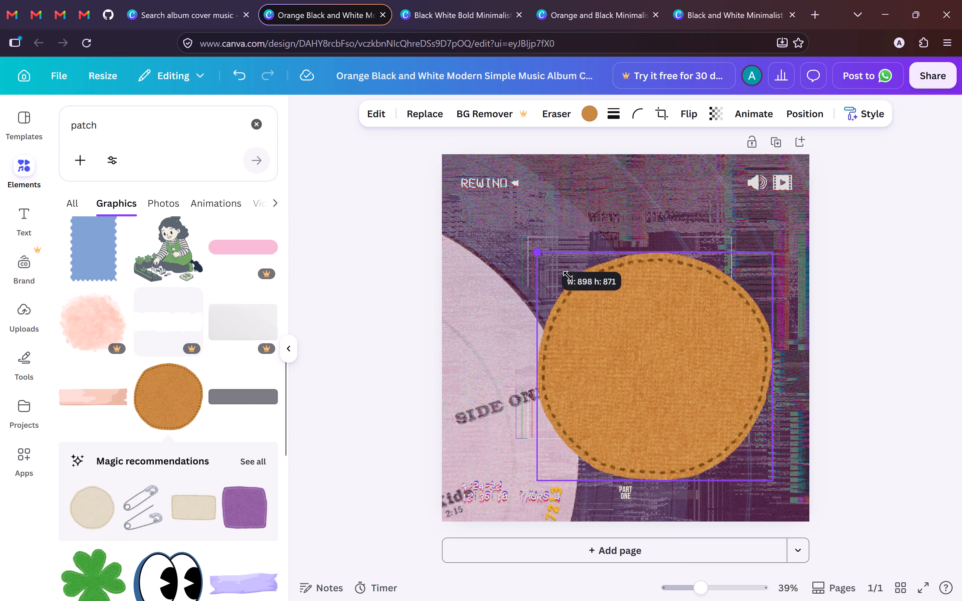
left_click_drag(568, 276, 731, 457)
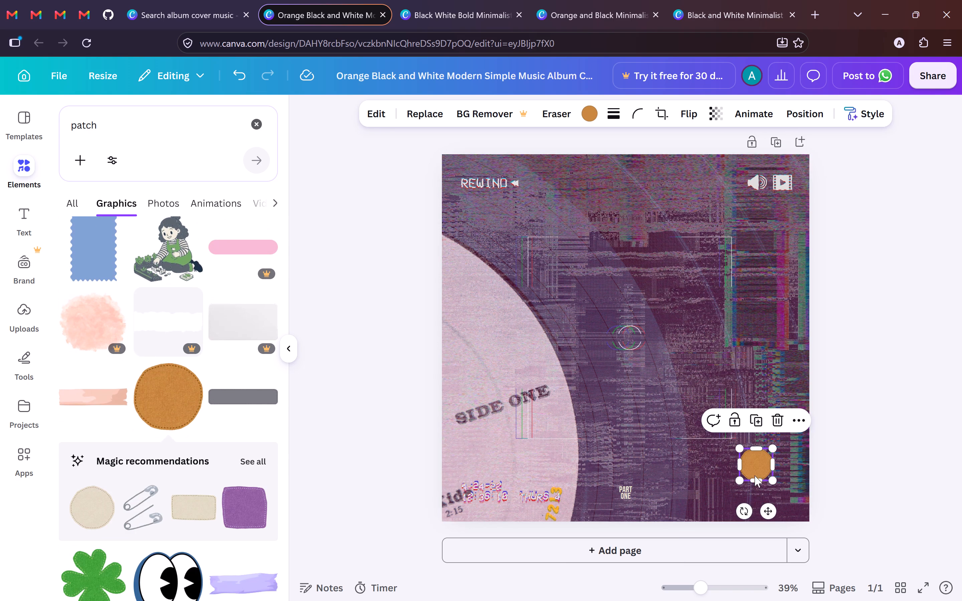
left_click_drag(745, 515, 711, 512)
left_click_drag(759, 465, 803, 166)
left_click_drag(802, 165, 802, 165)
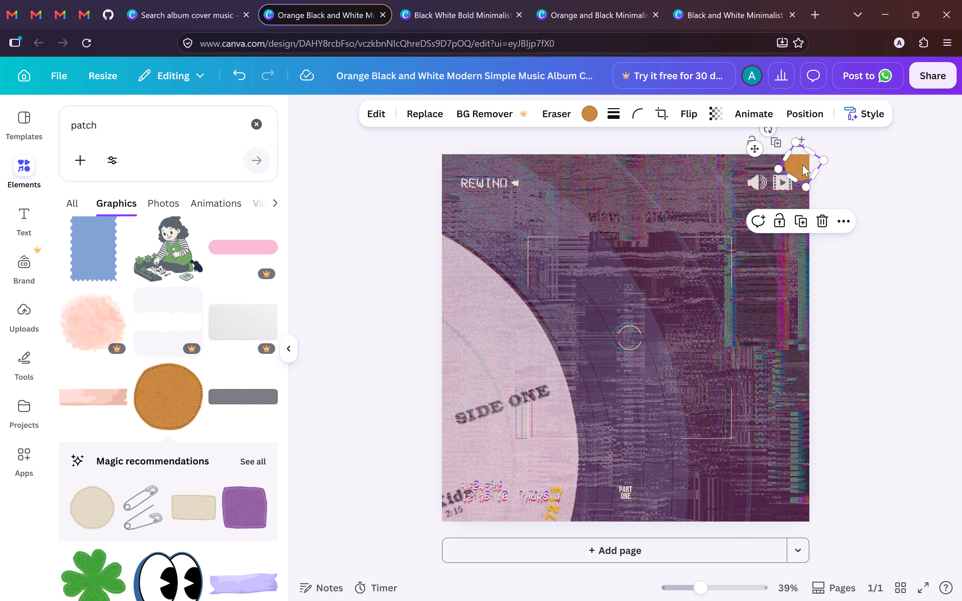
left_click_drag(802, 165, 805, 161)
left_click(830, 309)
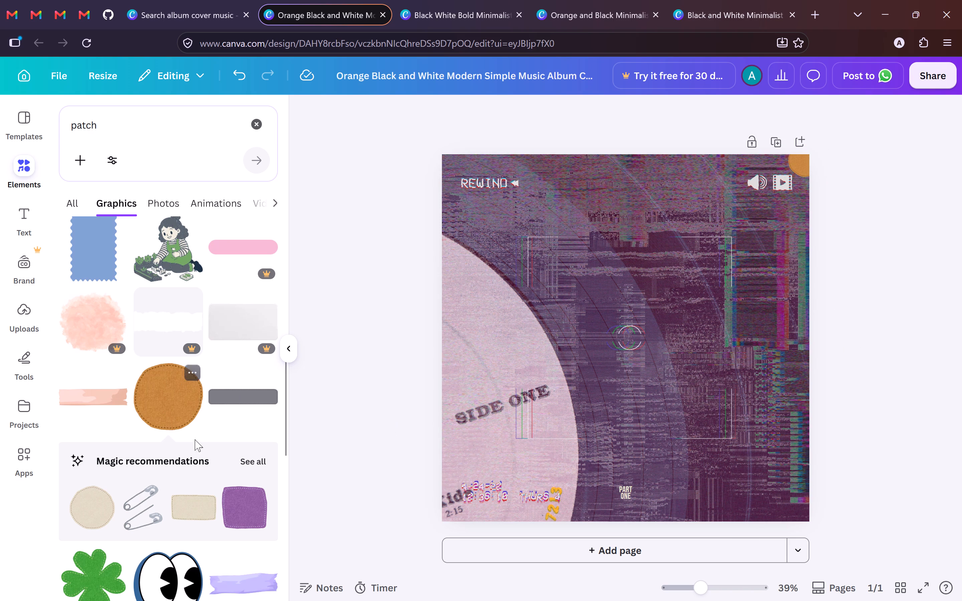
Add the purple square stitched patch from the Magic recommendations to the cover.
scroll(240, 490, "down", 2)
left_click(236, 436)
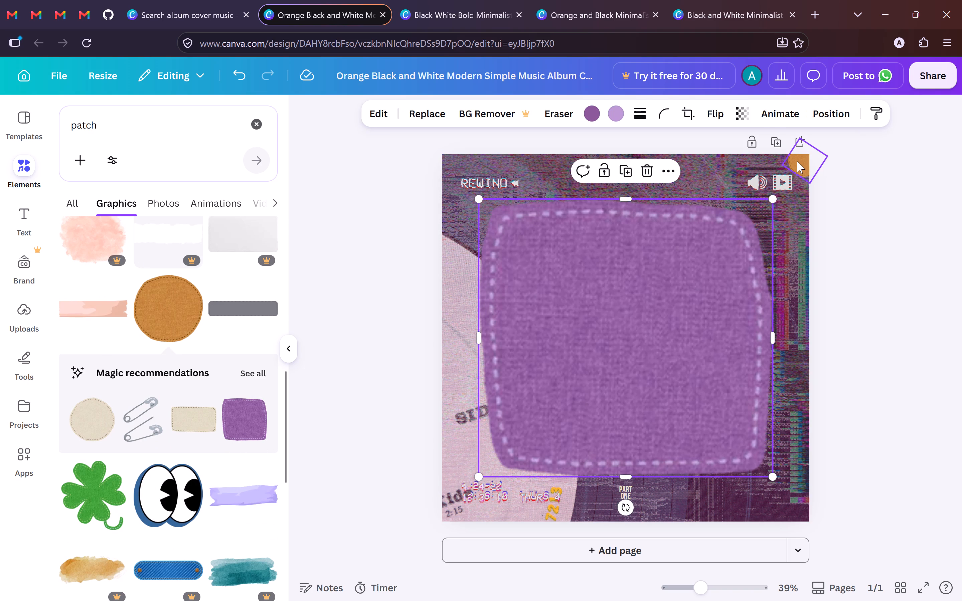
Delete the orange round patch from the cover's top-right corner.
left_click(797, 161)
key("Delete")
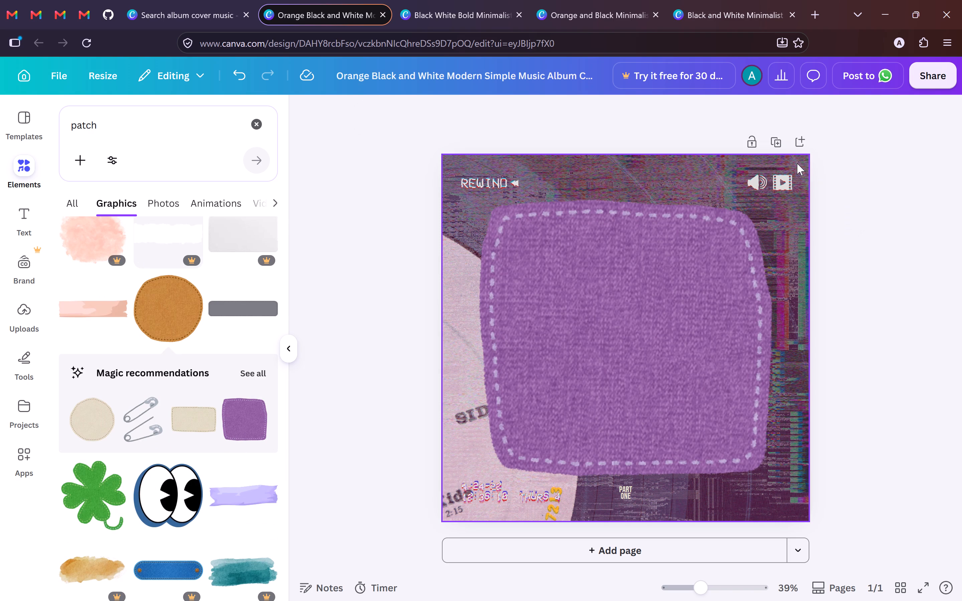
Shrink the purple square patch, tilt it slightly and place it over the cover's top-right corner.
left_click(598, 291)
left_click_drag(480, 198, 617, 319)
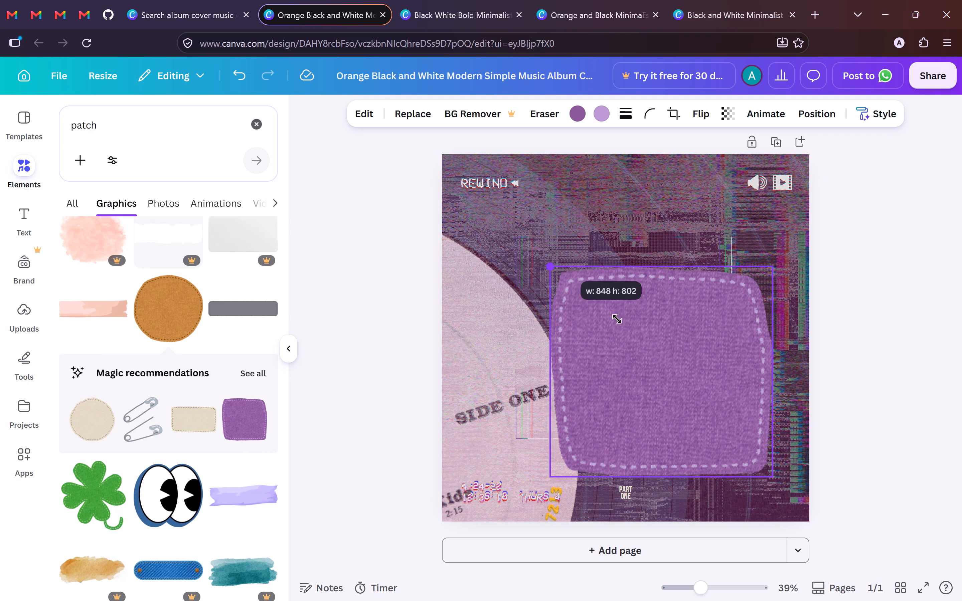
left_click_drag(617, 319, 729, 429)
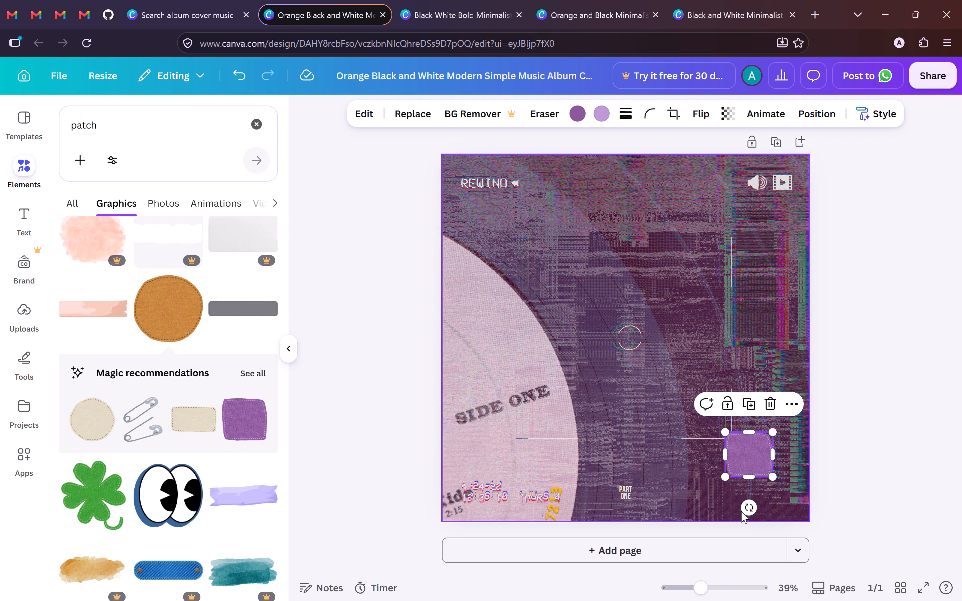
left_click_drag(753, 511, 771, 510)
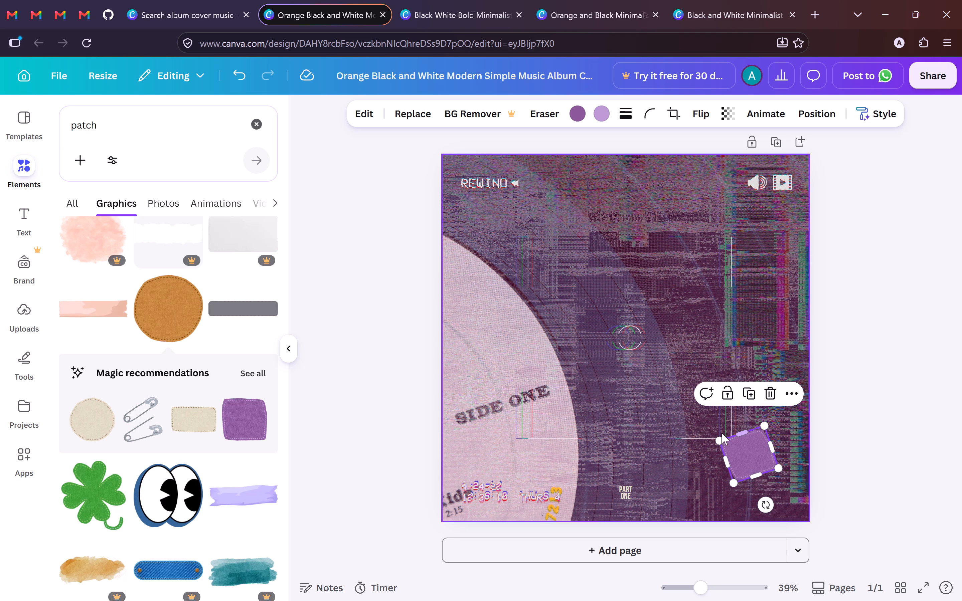
left_click_drag(721, 442, 756, 452)
left_click_drag(761, 461, 767, 310)
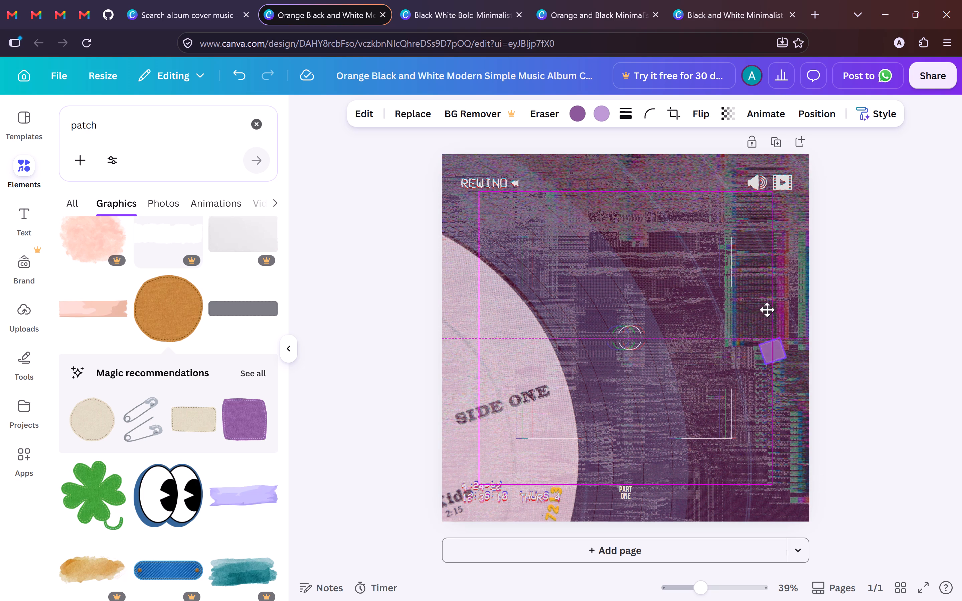
left_click_drag(767, 310, 799, 166)
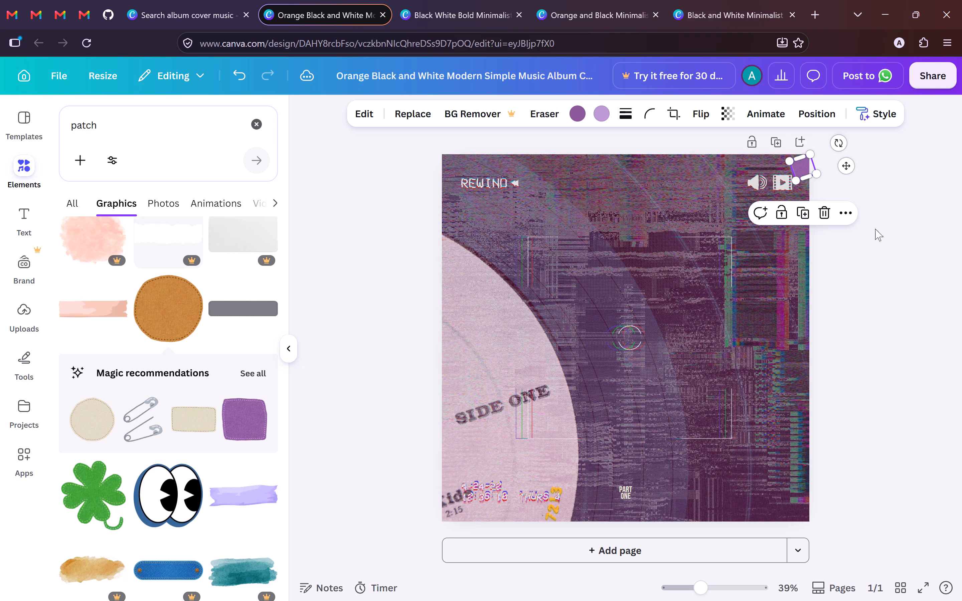
left_click(896, 314)
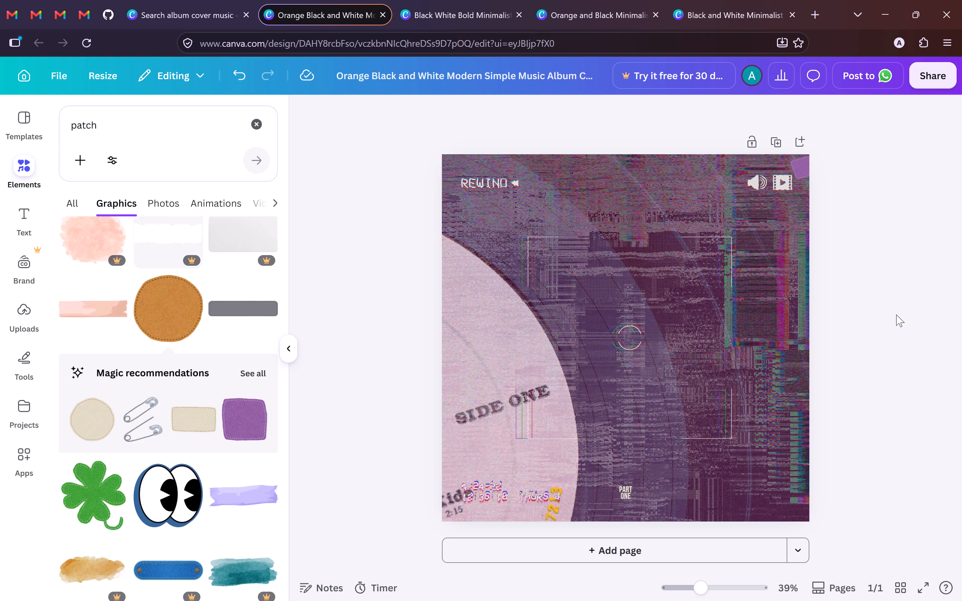
Add the cartoon eyes graphic from the patch results, shrink it and place it partly over the cover's bottom-left corner.
scroll(233, 438, "down", 2)
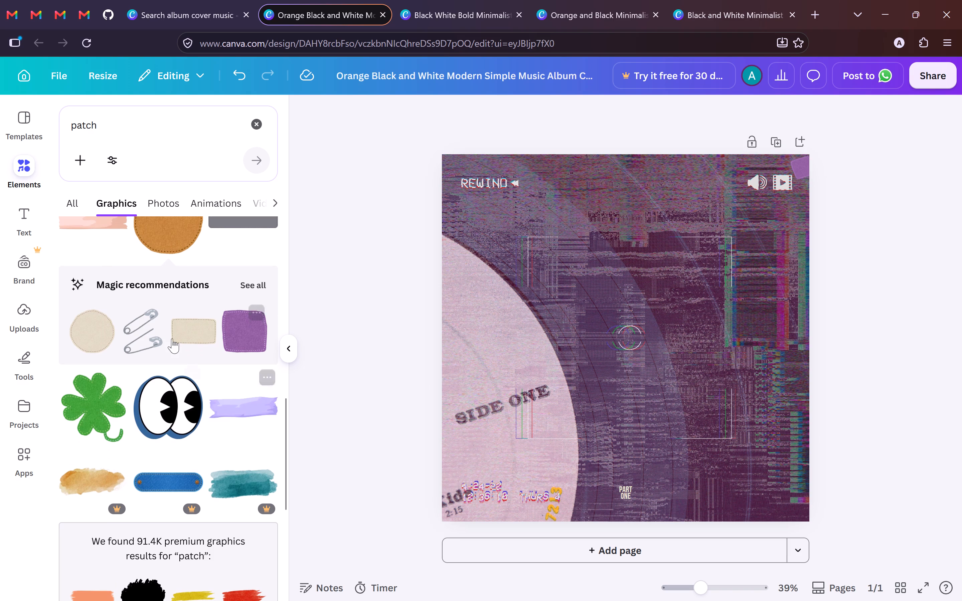
left_click(179, 410)
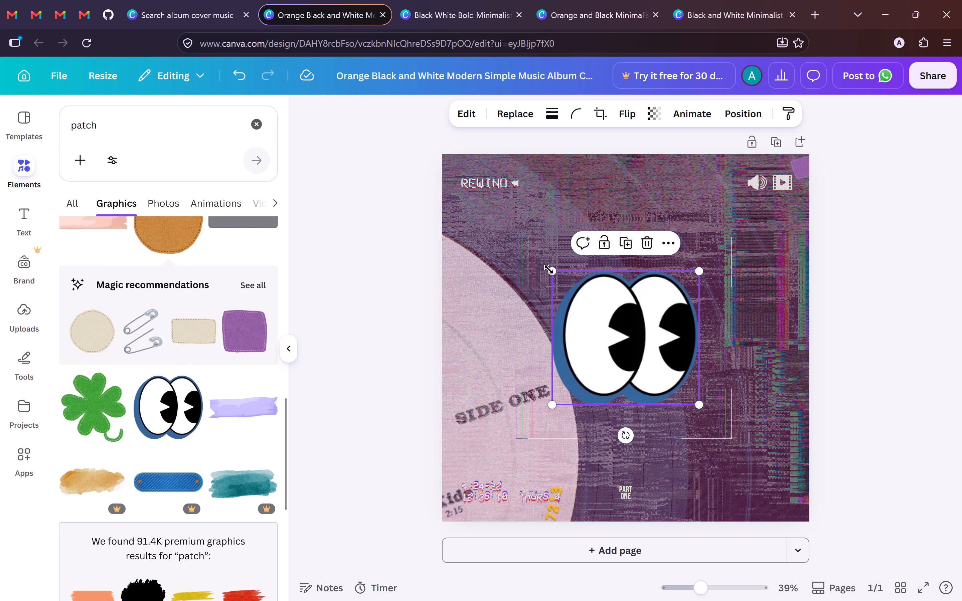
left_click_drag(554, 272, 665, 374)
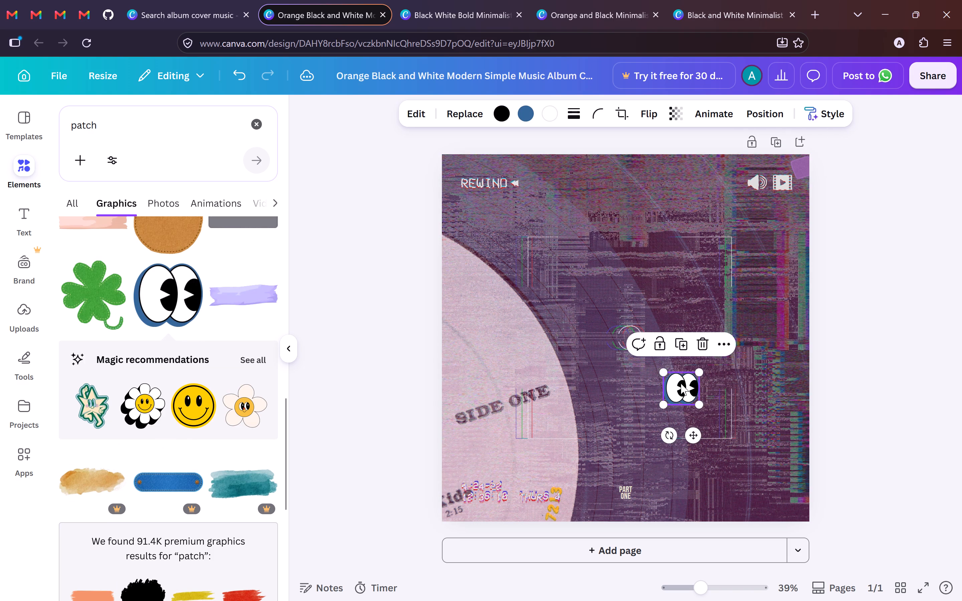
left_click_drag(681, 384, 455, 501)
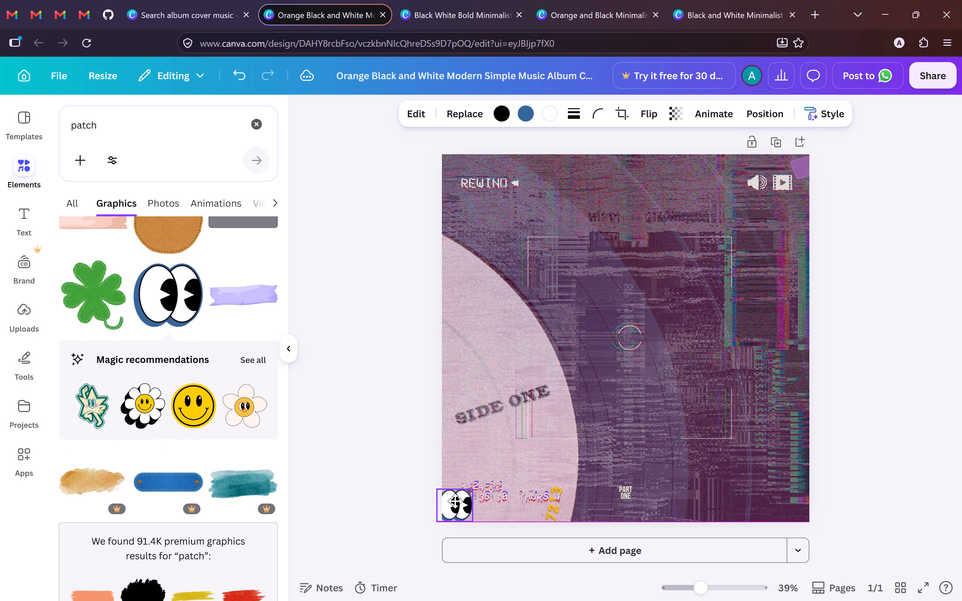
left_click_drag(455, 501, 452, 507)
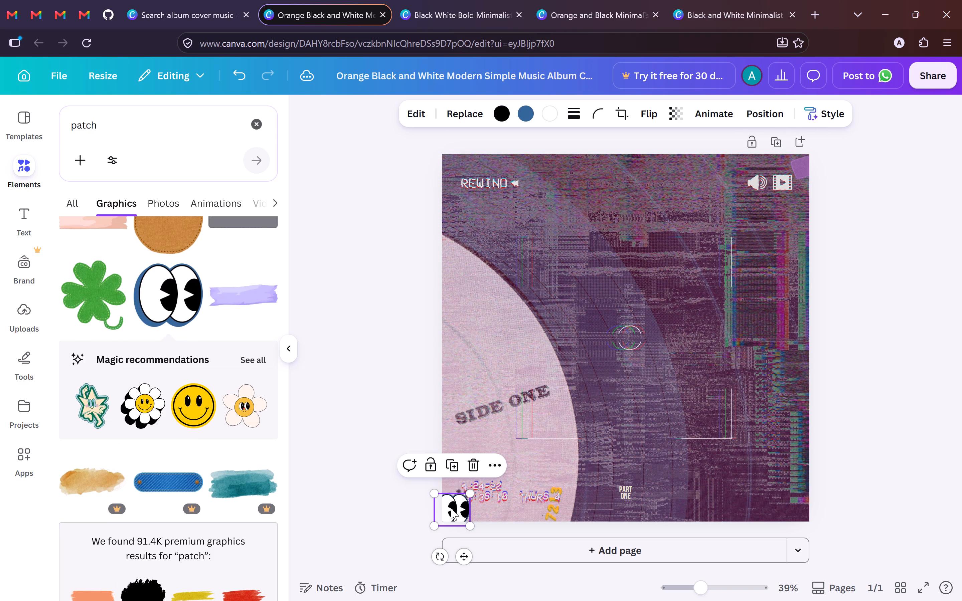
left_click(863, 300)
Search the graphics elements for "spotify" instead of "patch".
double_click(109, 128)
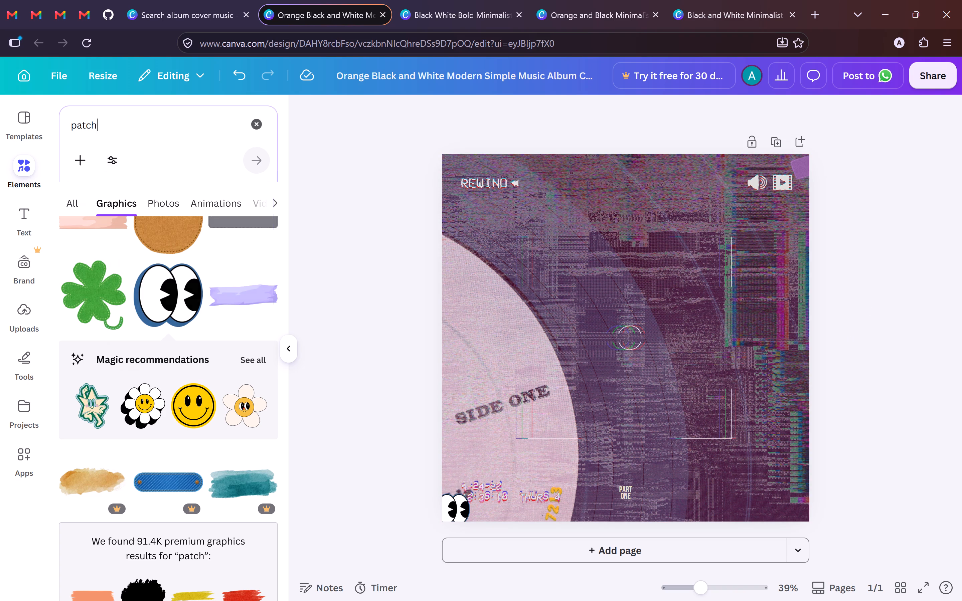
type("spotf")
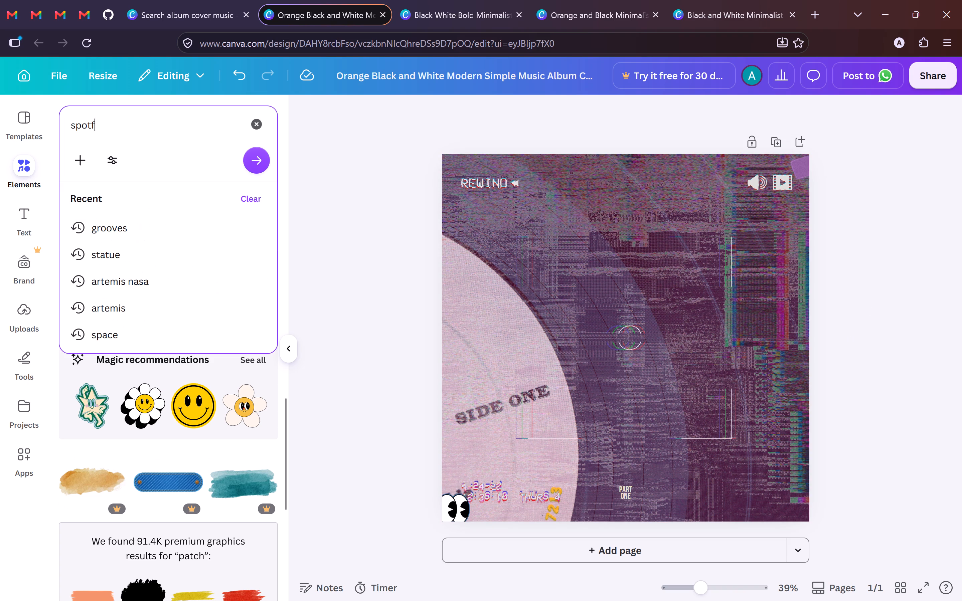
key("BackSpace")
type("ify")
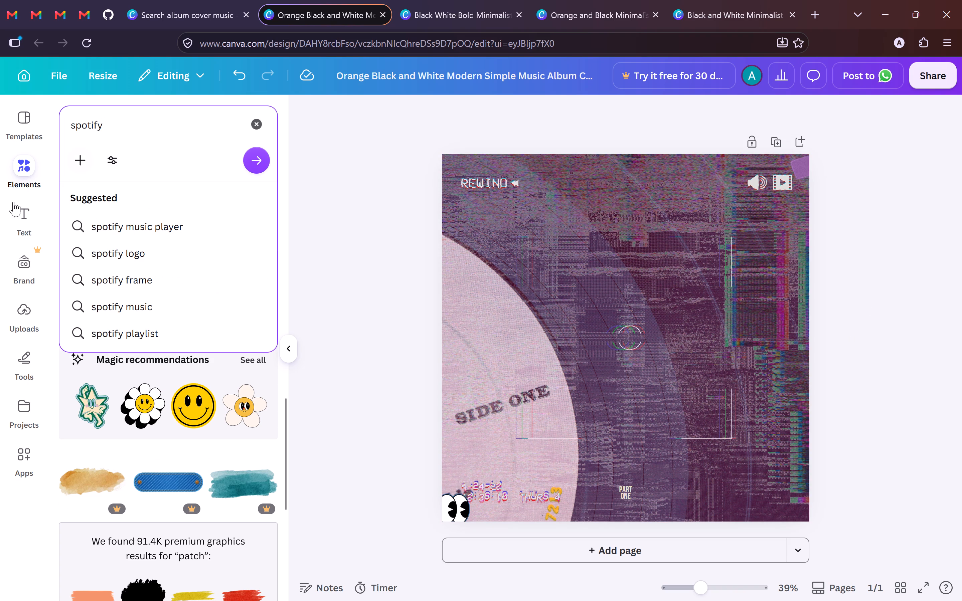
key("Return")
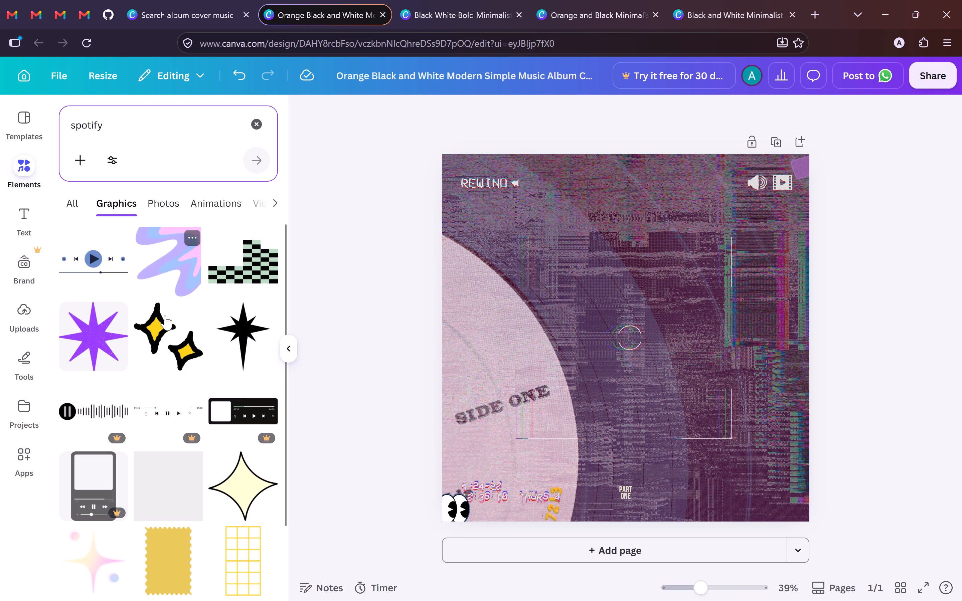
Add the blue music player controls graphic from the spotify results and position it centred near the cover's bottom edge.
scroll(233, 404, "down", 8)
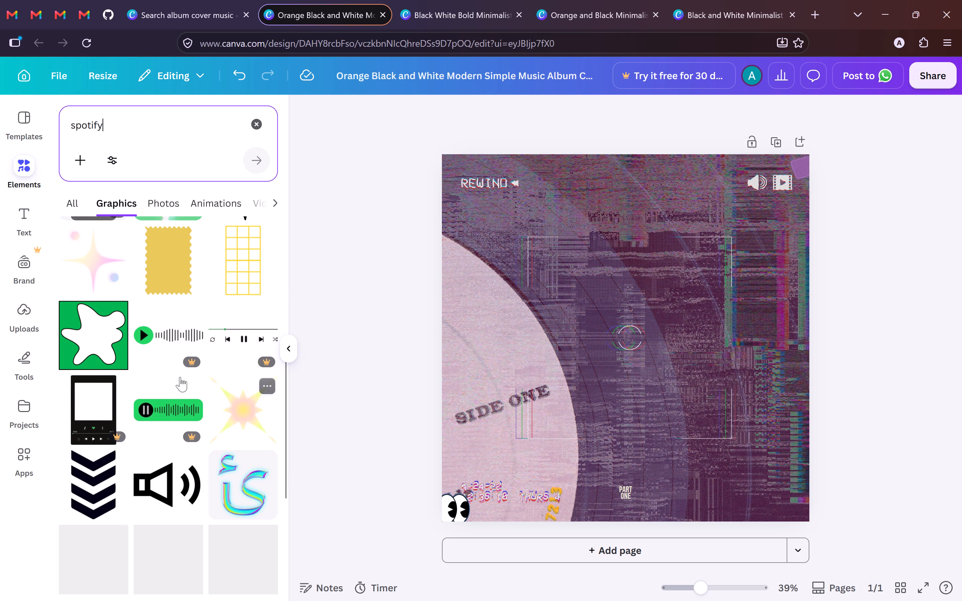
scroll(209, 336, "up", 3)
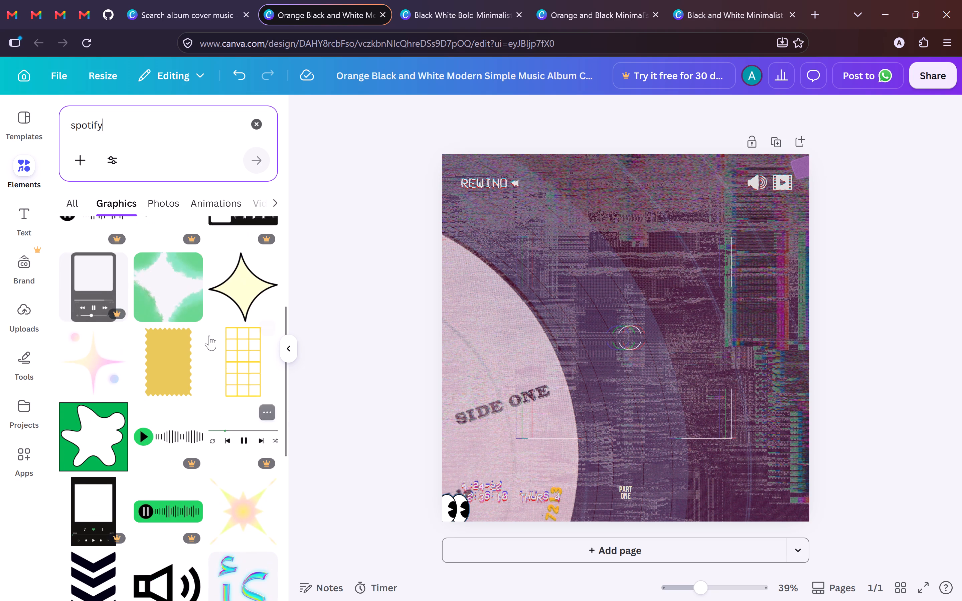
scroll(200, 367, "up", 6)
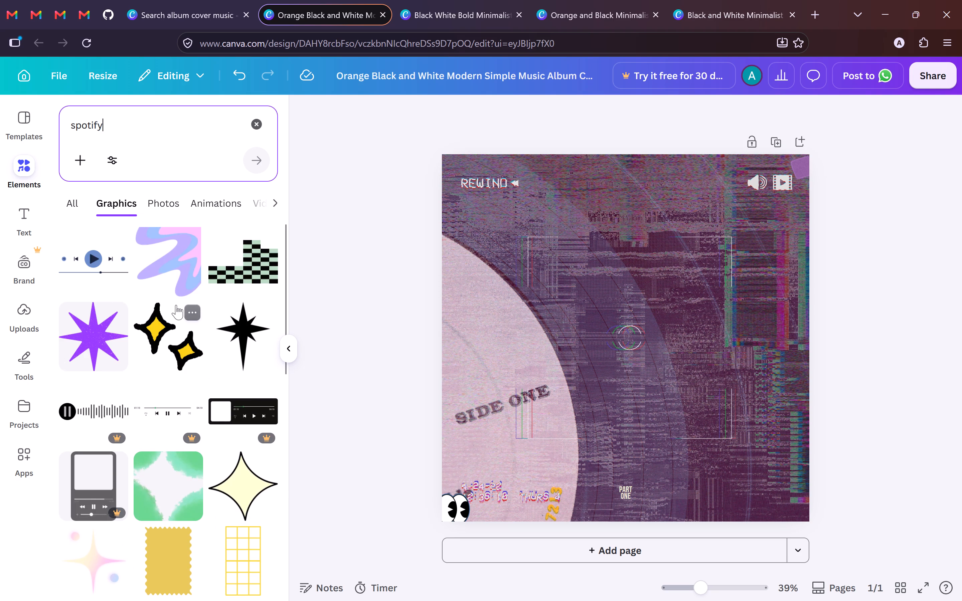
scroll(176, 304, "up", 3)
left_click(98, 264)
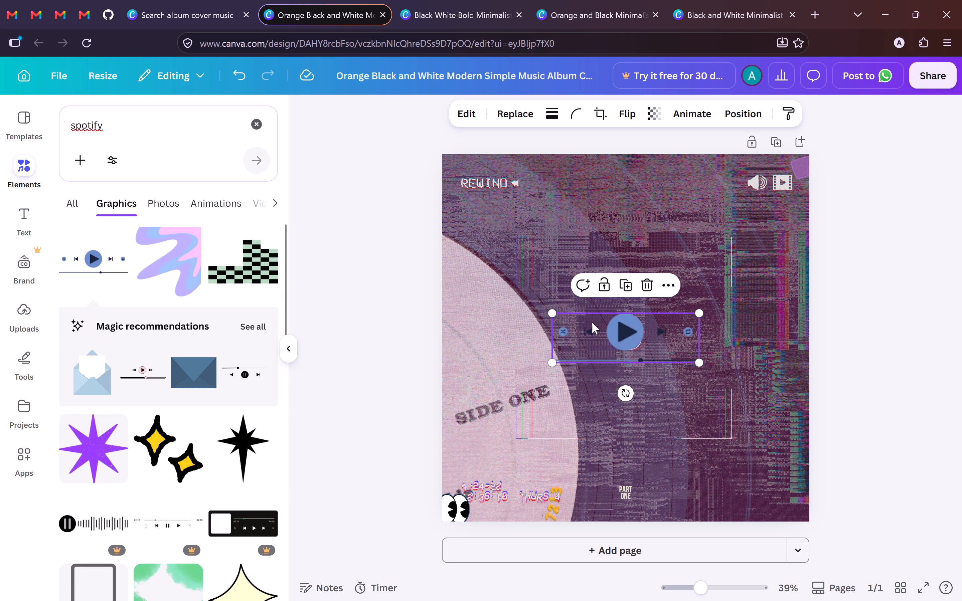
left_click_drag(626, 333, 625, 477)
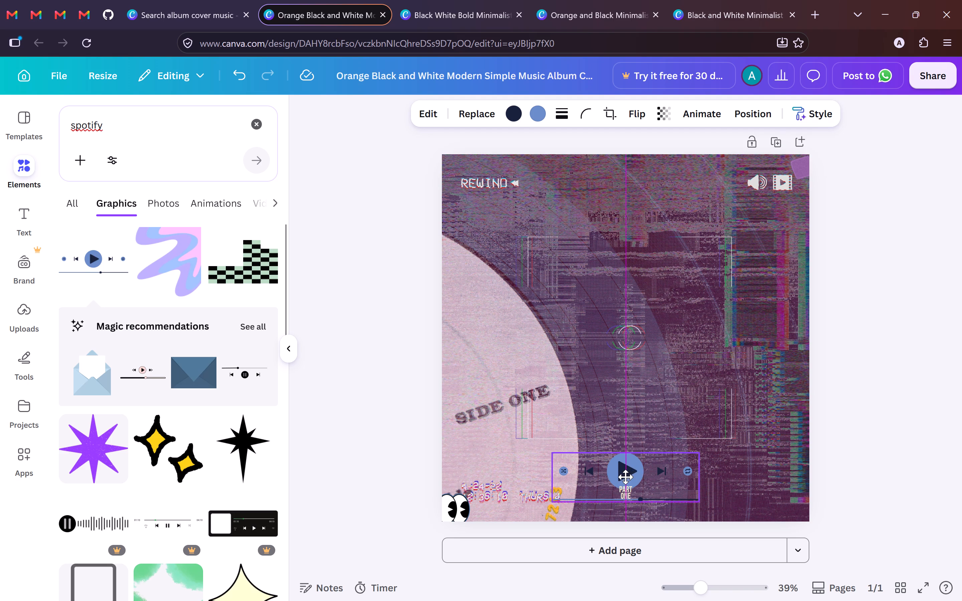
left_click_drag(625, 477, 625, 478)
Delete the PART ONE text that overlaps the music player controls.
left_click(625, 496)
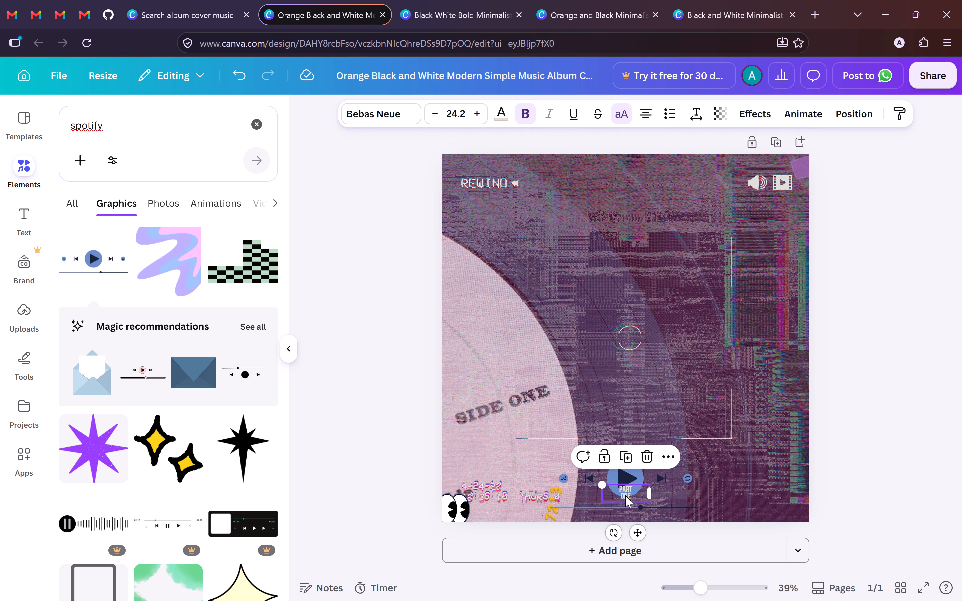
key("Delete")
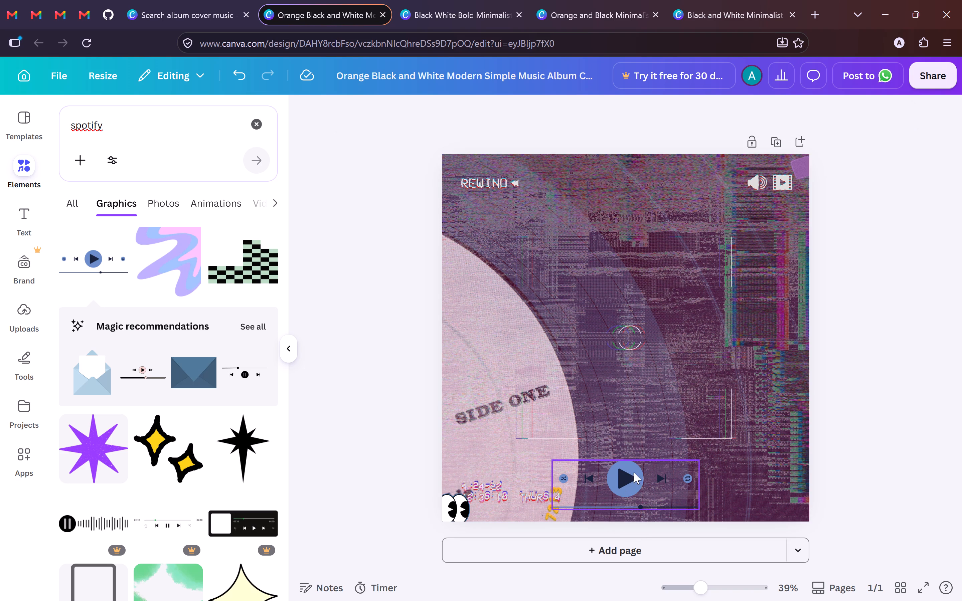
Enlarge the music player controls on the cover to about 935 px wide.
left_click(590, 479)
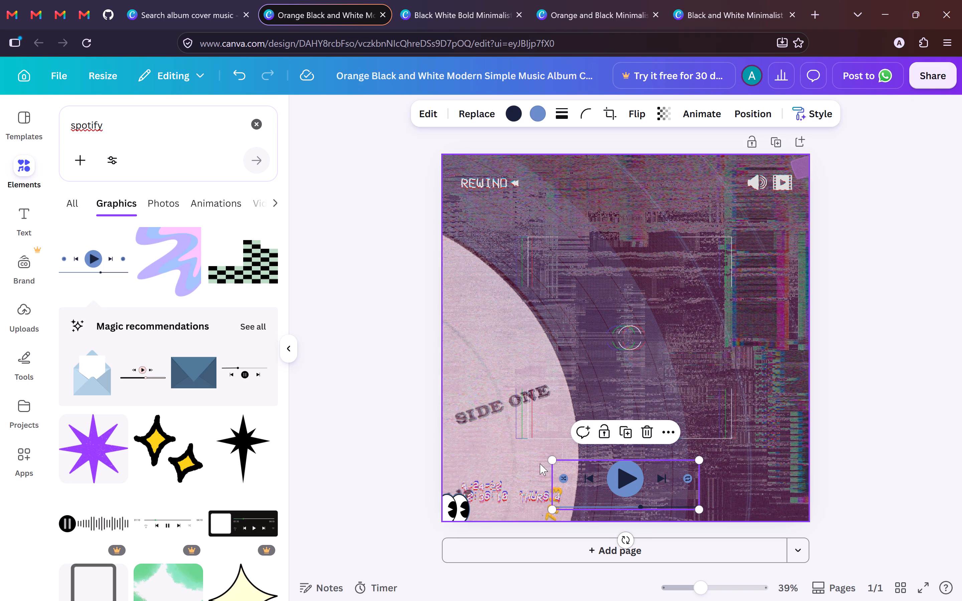
left_click_drag(555, 463, 518, 428)
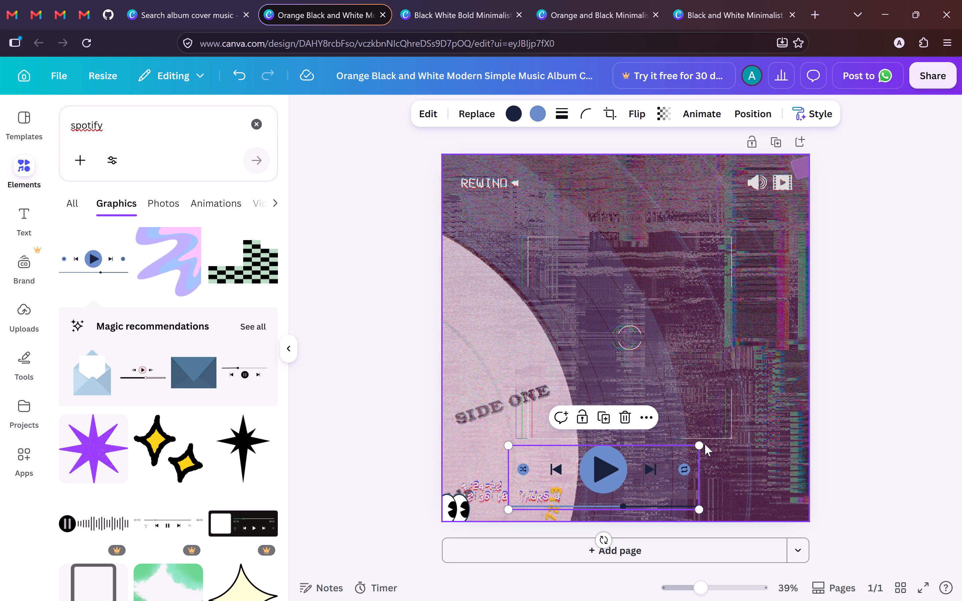
left_click_drag(700, 444, 761, 444)
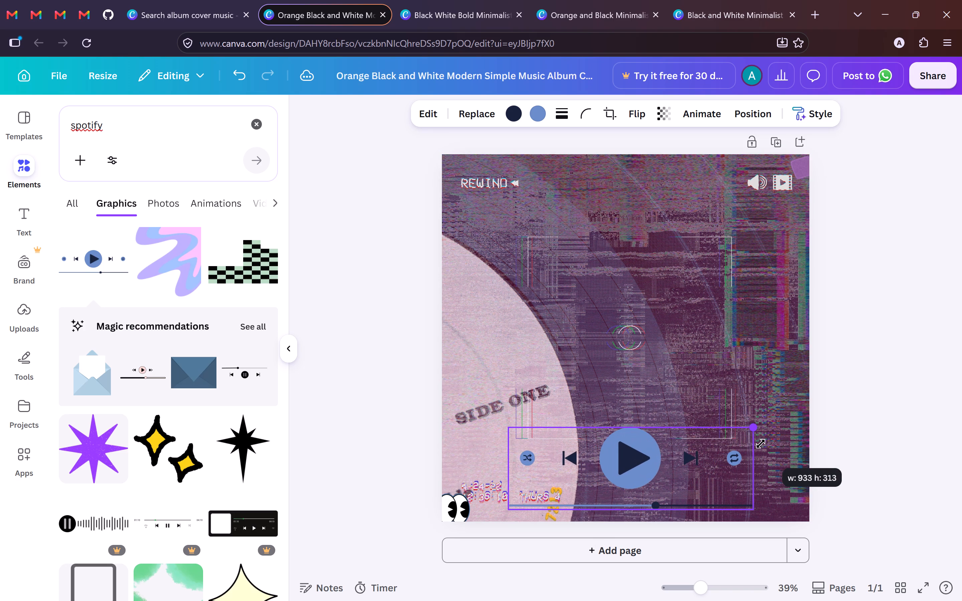
left_click_drag(761, 444, 763, 444)
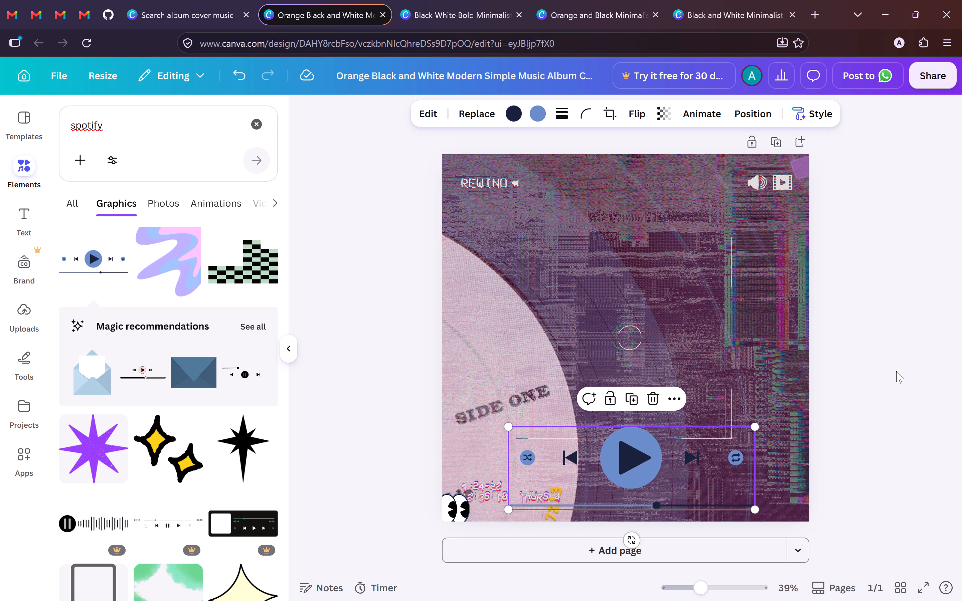
left_click(896, 371)
Move the enlarged music player controls up to the centre of the cover.
left_click_drag(653, 477, 650, 356)
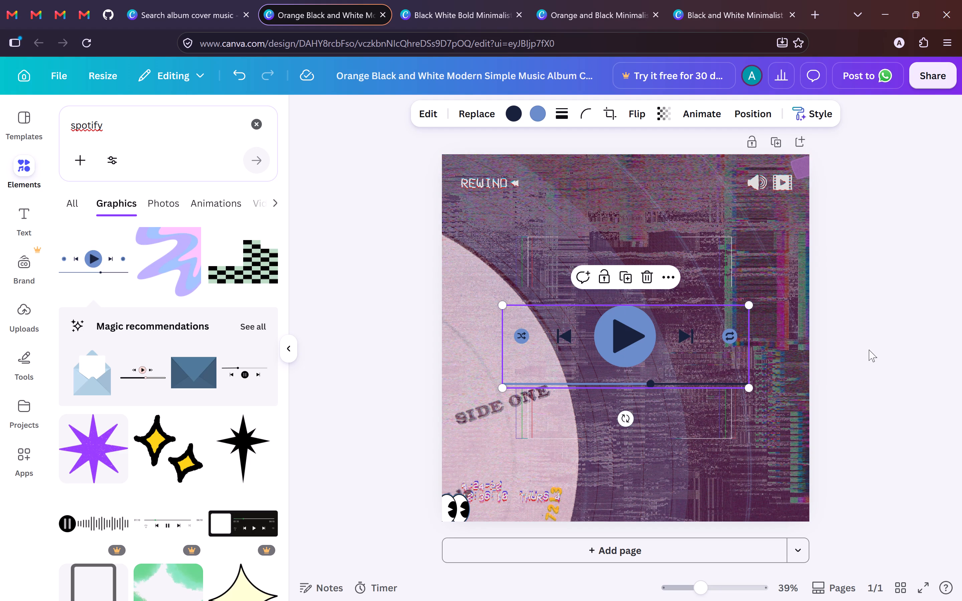
left_click(891, 351)
left_click_drag(640, 340, 640, 346)
left_click_drag(640, 346, 640, 347)
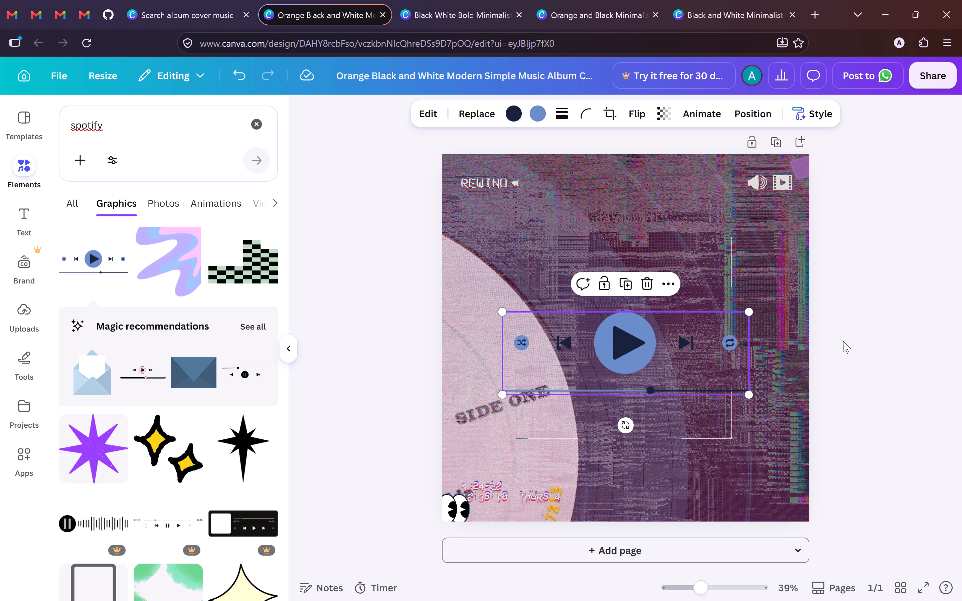
left_click(896, 339)
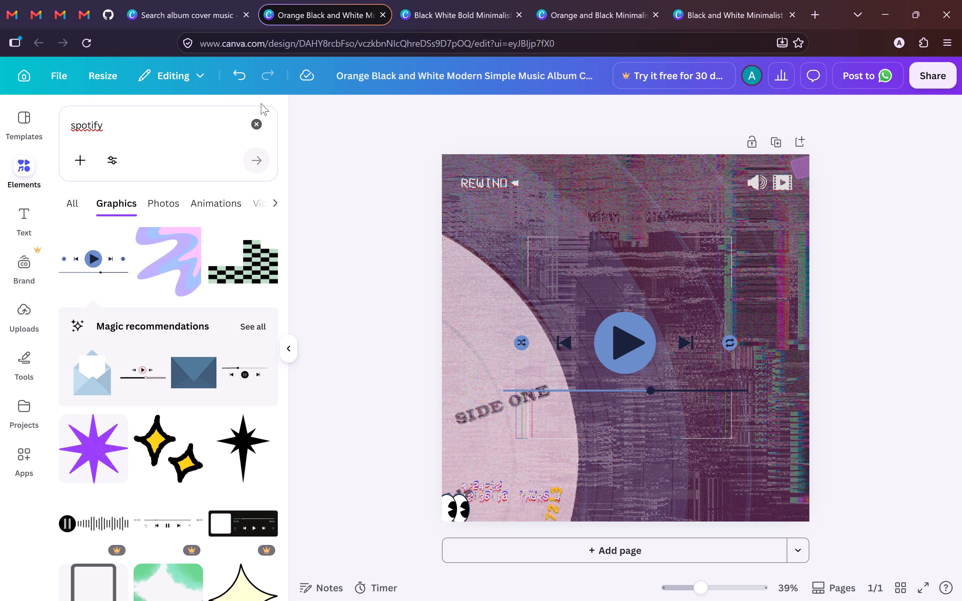
Clear the "spotify" search.
left_click(255, 127)
left_click(371, 145)
Switch to the Black White Bold Minimalist Music Album Cover design and delete both portrait photos and the DONNA title.
left_click(443, 13)
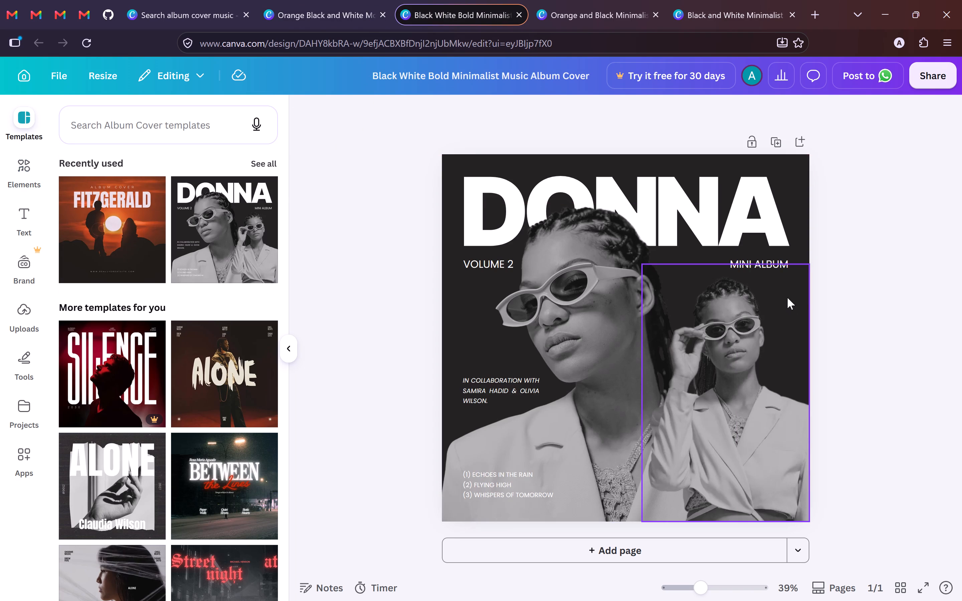
left_click(761, 386)
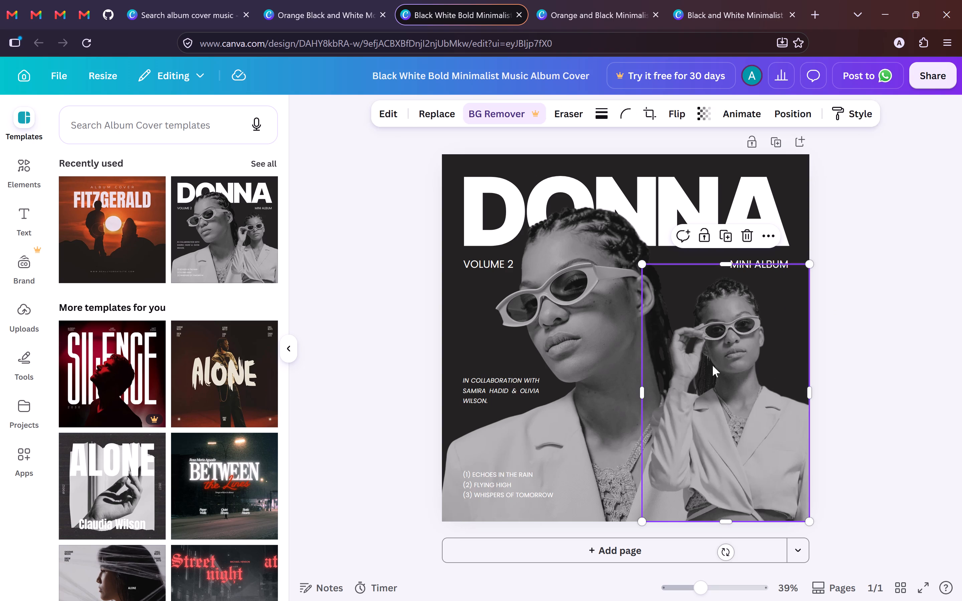
key("Delete")
left_click(507, 316)
key("Delete")
left_click(635, 236)
key("Delete")
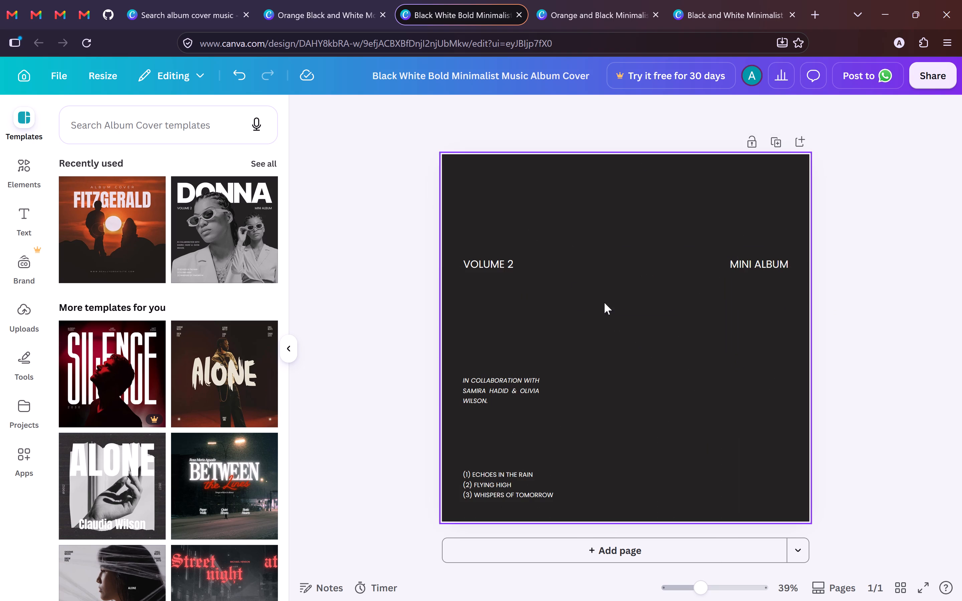
Delete the VOLUME 2, MINI ALBUM, collaboration credit and track list texts, plus the dark background.
left_click(503, 268)
key("Delete")
left_click(743, 263)
key("Delete")
left_click(505, 383)
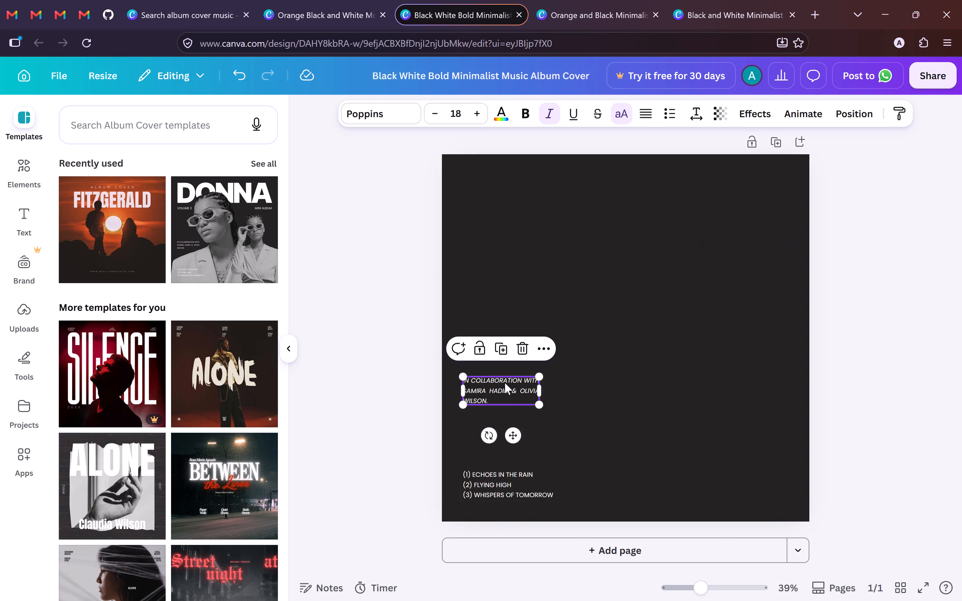
key("Delete")
left_click(518, 475)
key("Delete")
left_click(658, 258)
key("Delete")
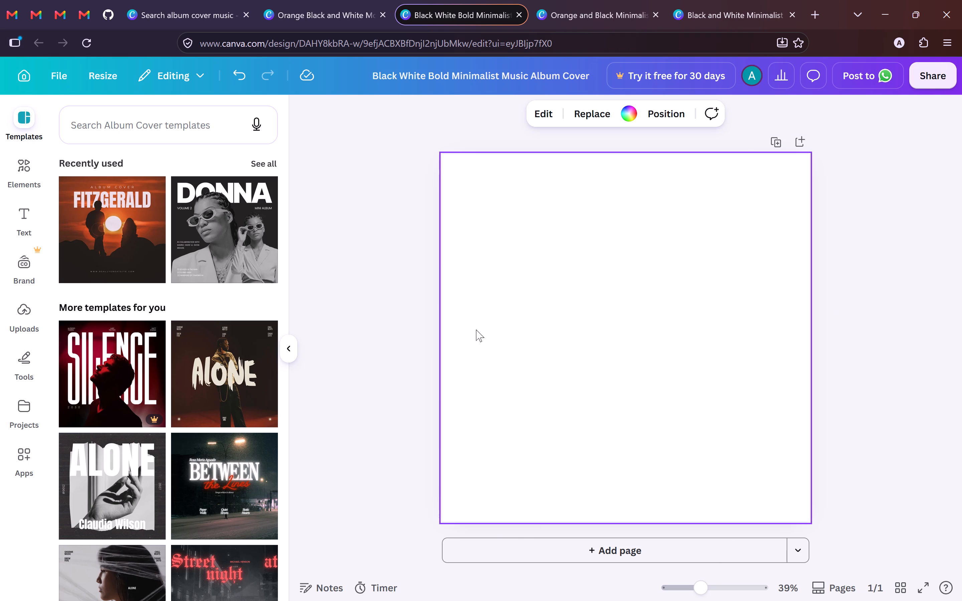
Search the album cover templates for "scenery".
left_click(150, 138)
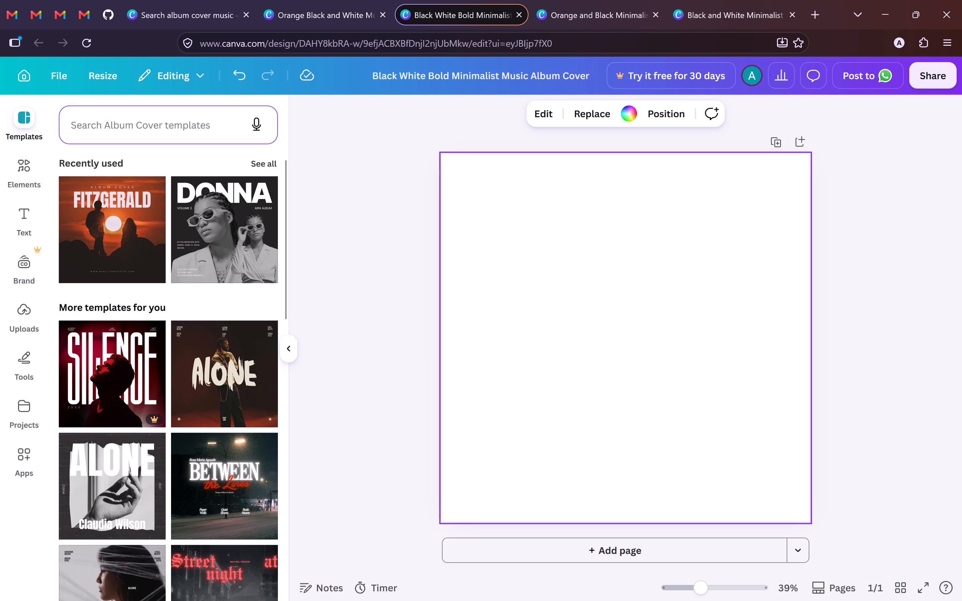
left_click(154, 112)
left_click(130, 125)
type("scen")
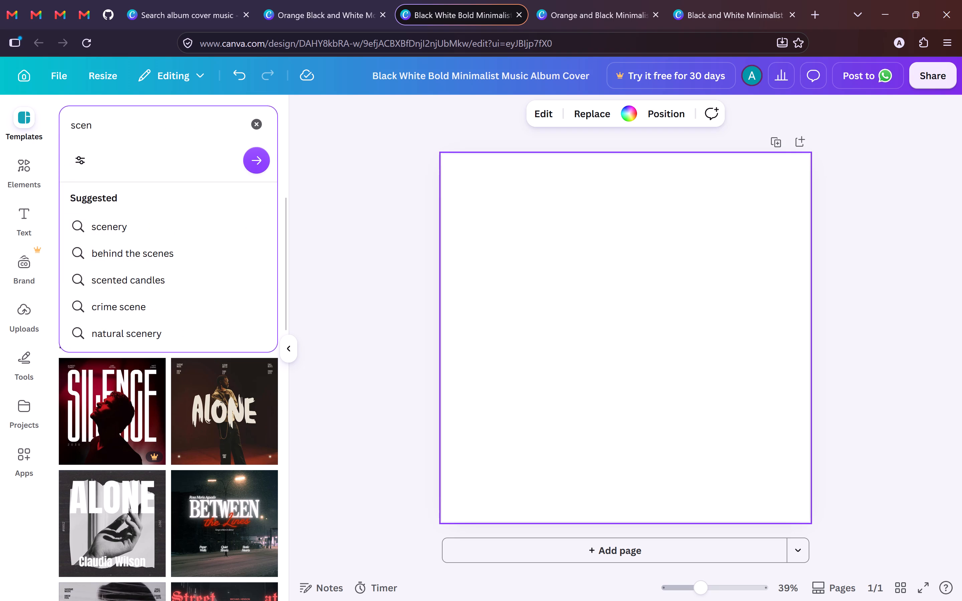
key("a")
key("BackSpace")
type("ery")
key("Return")
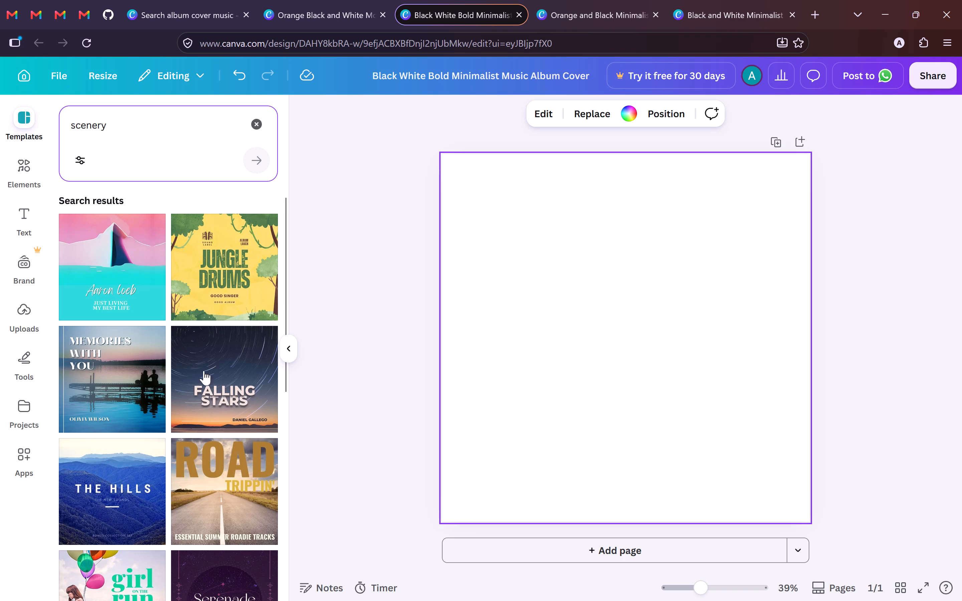
Browse the scenery templates and apply the blue mountain THE HILLS template to the blank page.
scroll(225, 332, "down", 1)
scroll(236, 432, "down", 3)
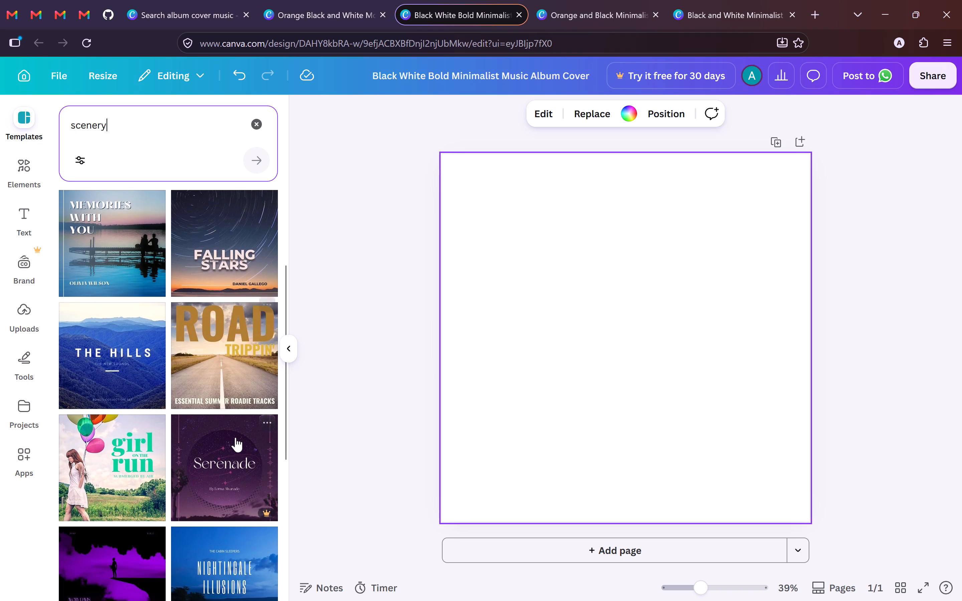
scroll(235, 437, "down", 2)
scroll(234, 398, "down", 7)
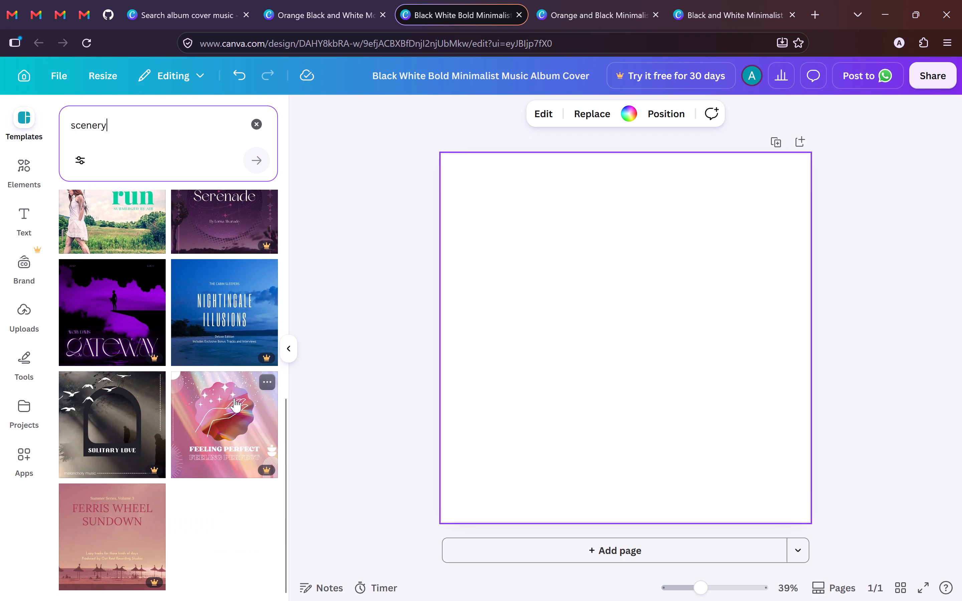
scroll(230, 444, "up", 4)
scroll(209, 380, "up", 3)
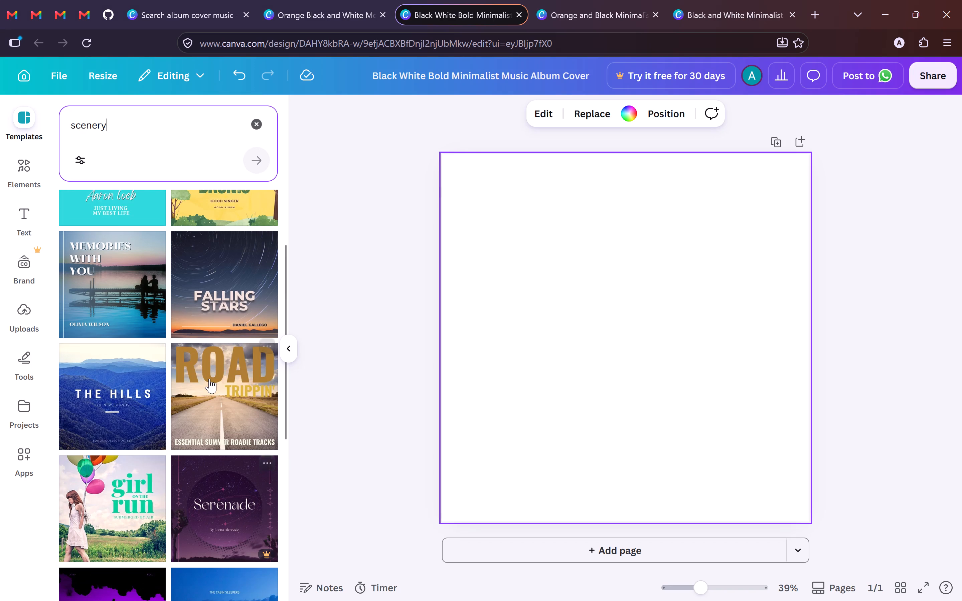
left_click(121, 395)
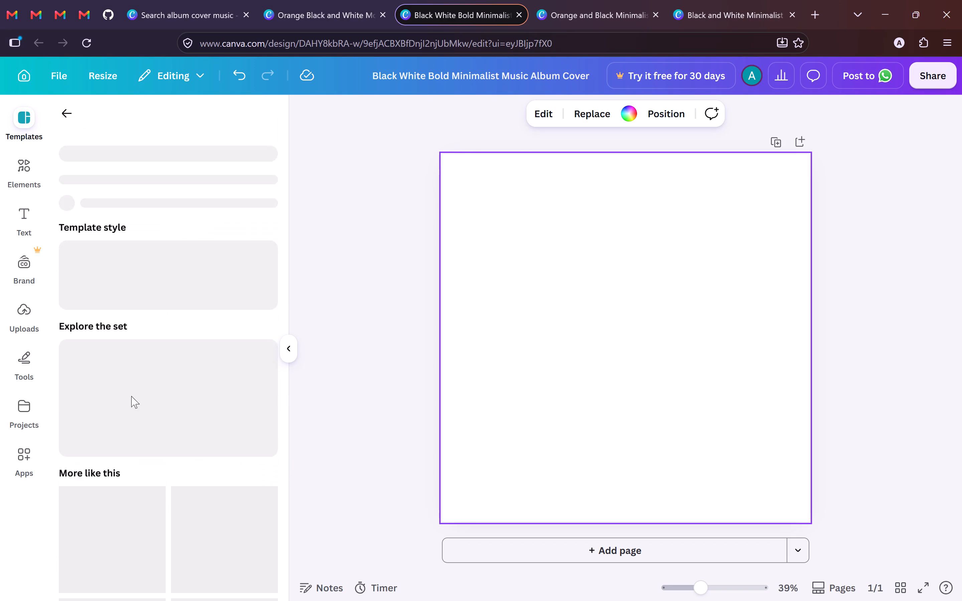
left_click(543, 244)
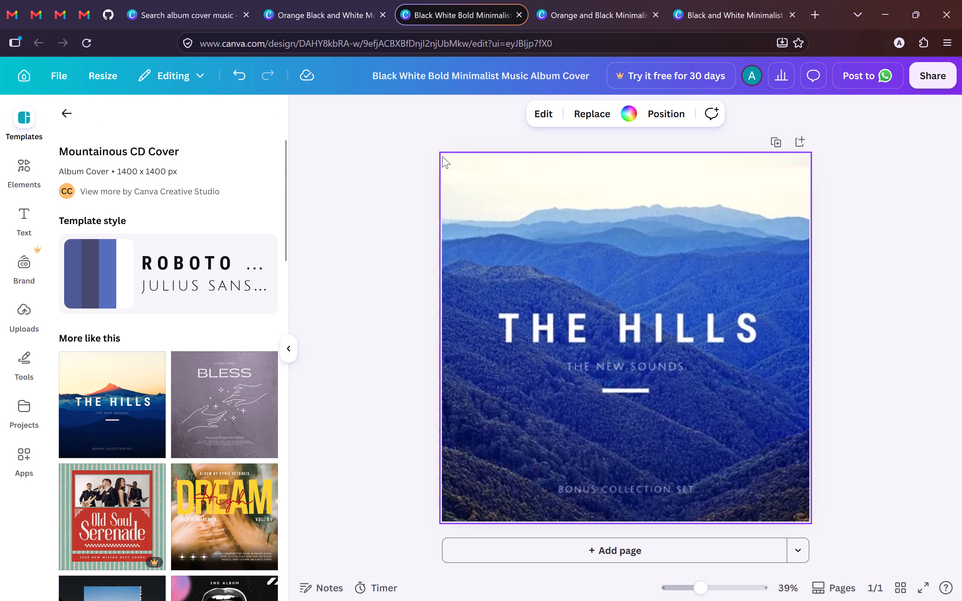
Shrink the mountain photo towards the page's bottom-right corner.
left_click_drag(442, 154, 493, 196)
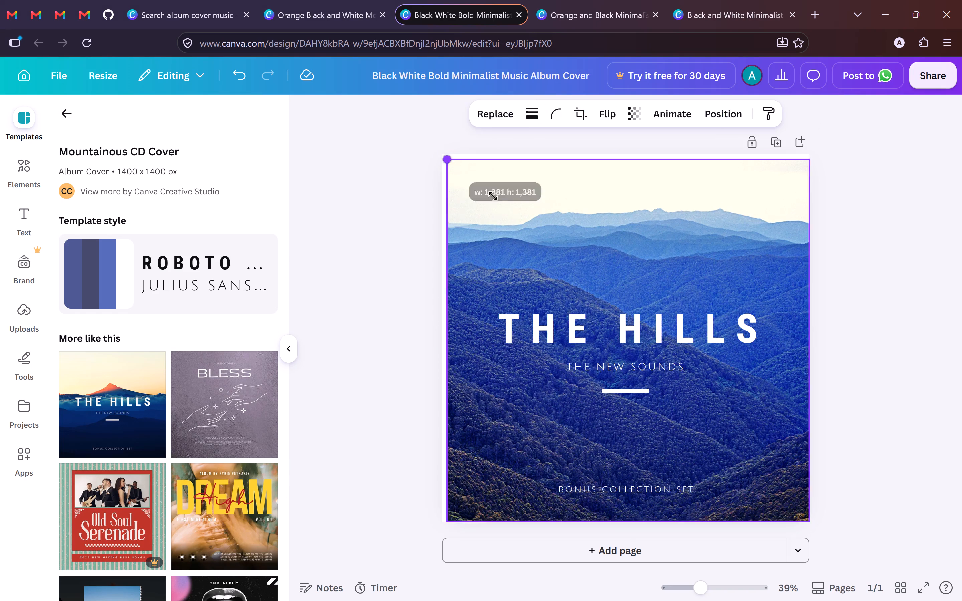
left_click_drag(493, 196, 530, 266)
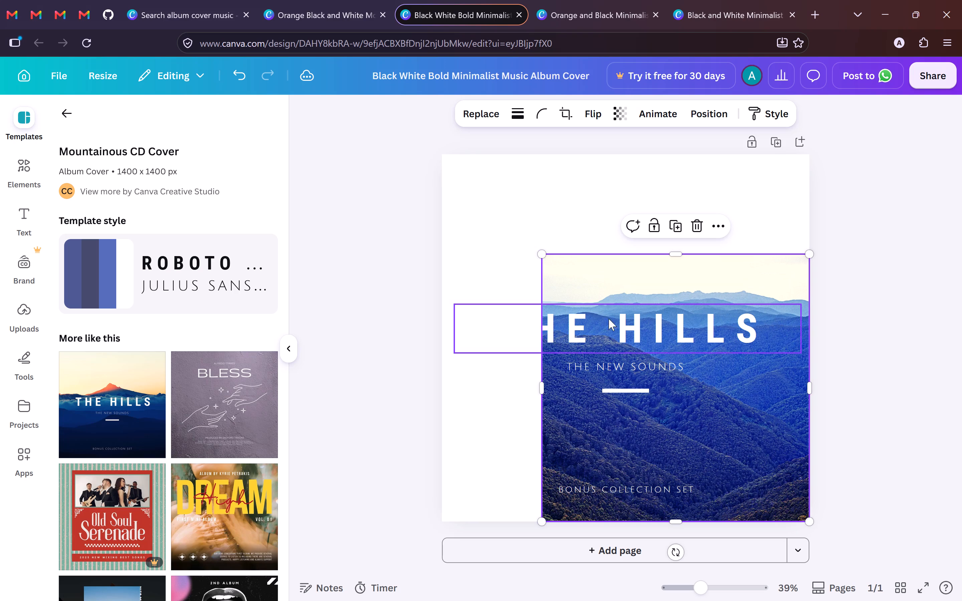
Delete the THE HILLS title text.
left_click(626, 329)
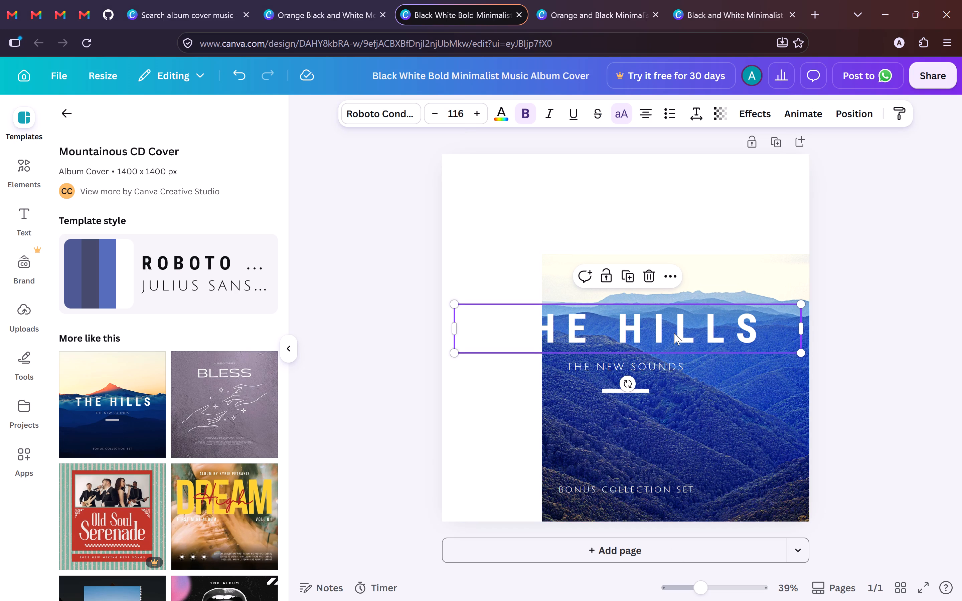
key("Delete")
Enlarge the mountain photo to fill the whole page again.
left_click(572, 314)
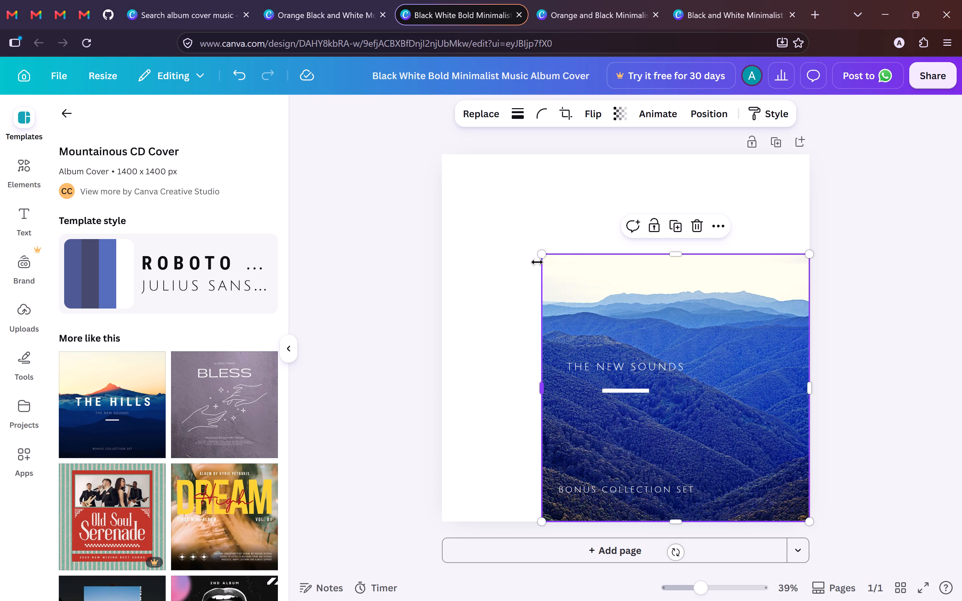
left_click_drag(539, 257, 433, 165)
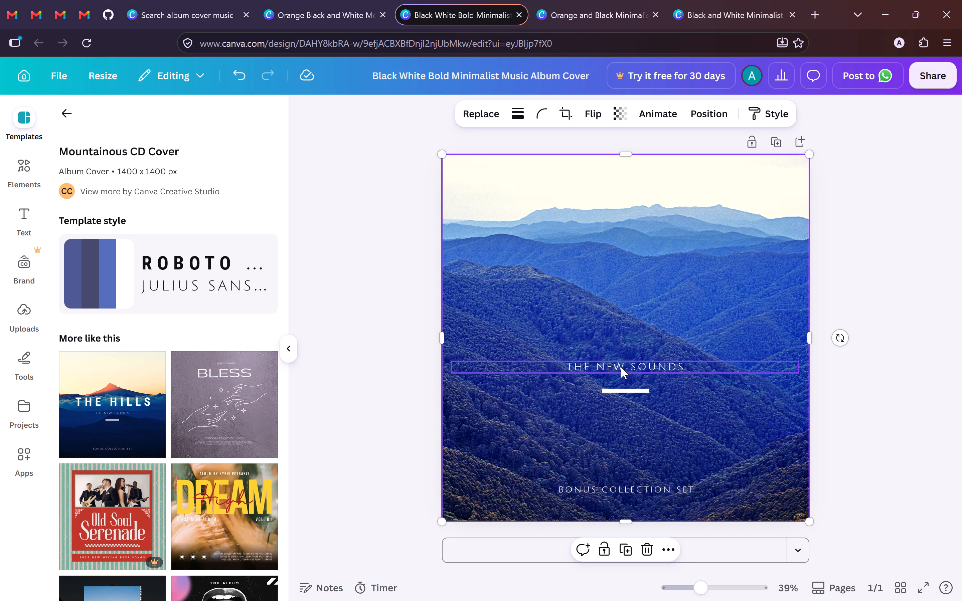
Delete the THE NEW SOUNDS text, the short white line and the BONUS COLLECTION SET text from the cover.
left_click(621, 367)
key("Delete")
left_click(624, 393)
left_click(623, 390)
key("Delete")
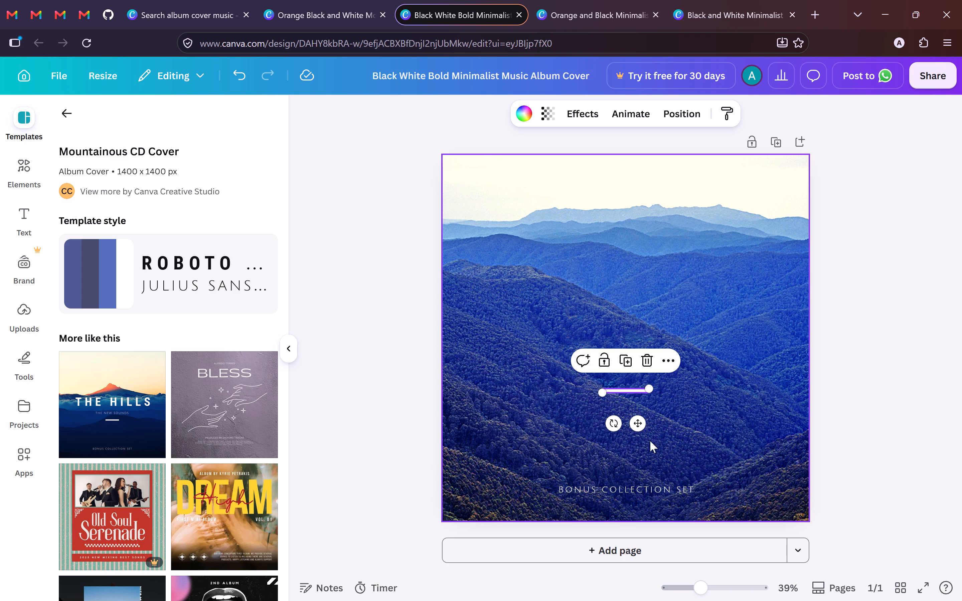
left_click(635, 488)
key("Delete")
left_click(749, 467)
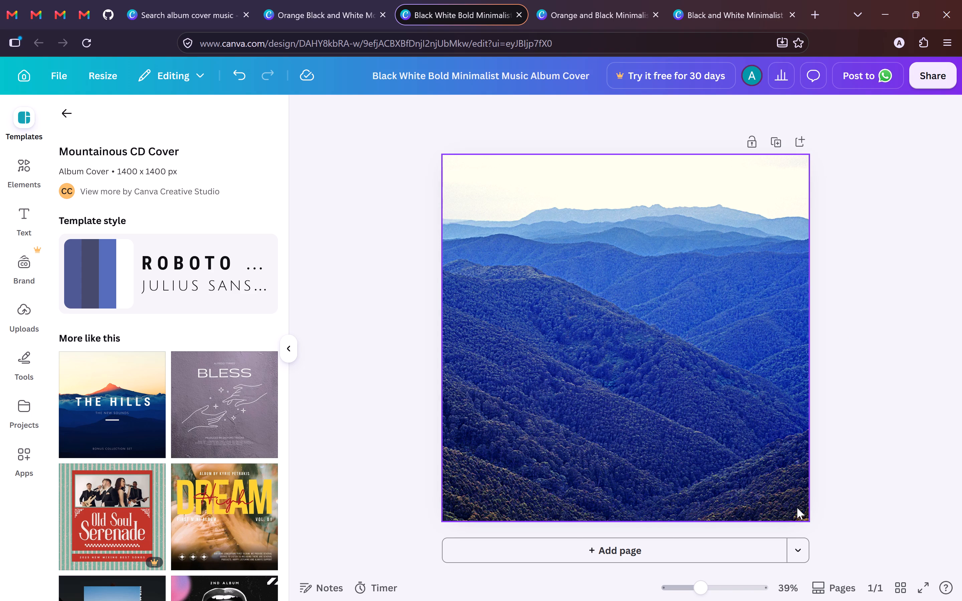
Shrink the mountain photo, widen it into a landscape rectangle about 350 px high, and centre it on the page.
left_click_drag(810, 526, 534, 251)
left_click_drag(537, 199, 604, 200)
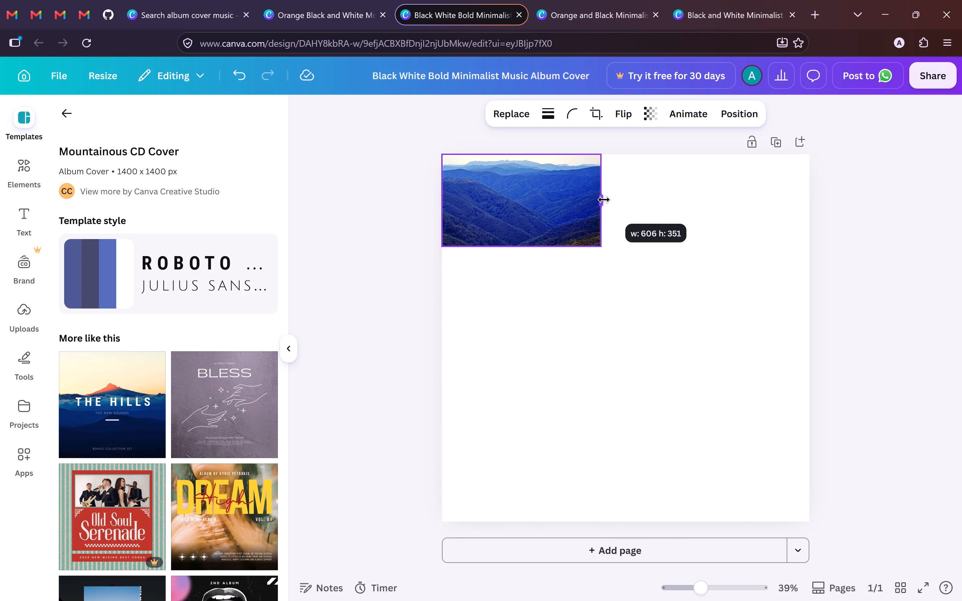
left_click_drag(604, 200, 610, 200)
left_click_drag(515, 205, 614, 339)
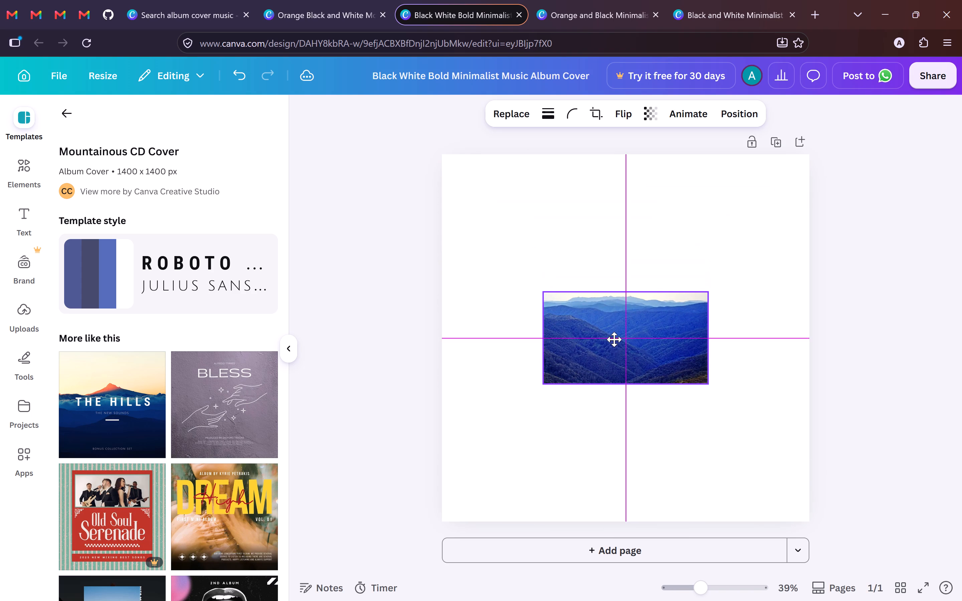
left_click_drag(614, 339, 614, 340)
left_click(622, 335)
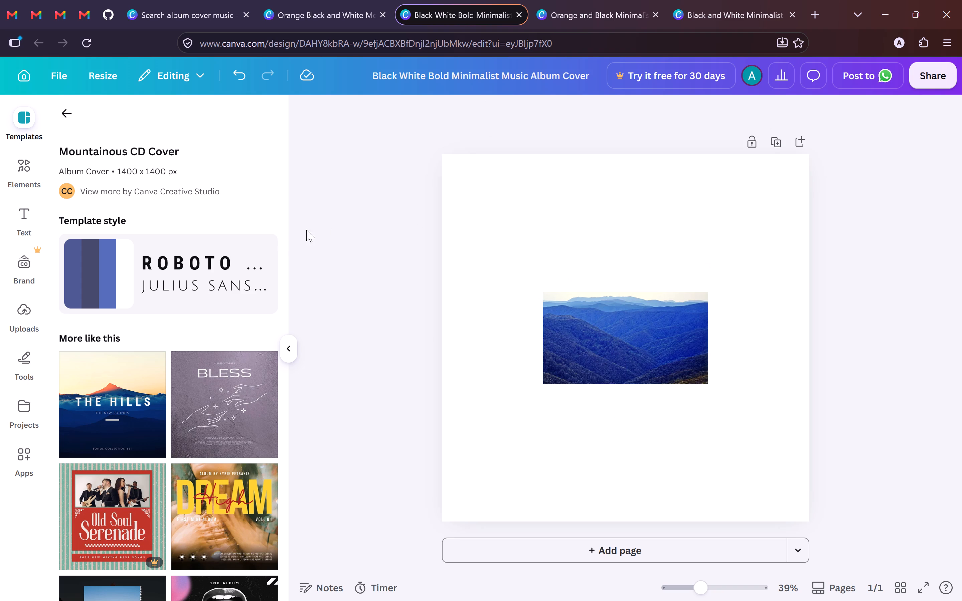
Shrink the mountain photo to about 518 × 289 px and re-centre it on the page.
left_click(661, 330)
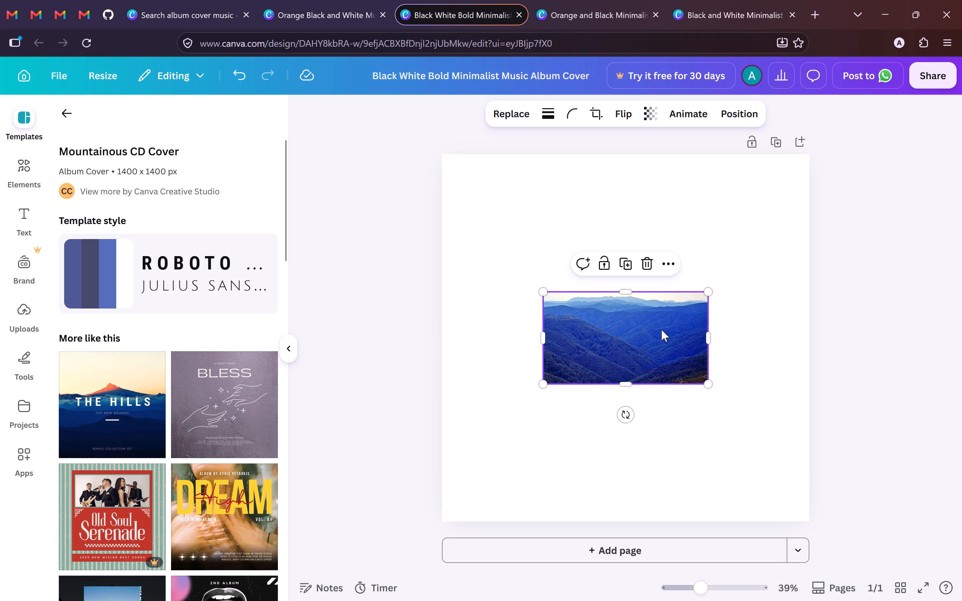
left_click_drag(543, 295, 574, 309)
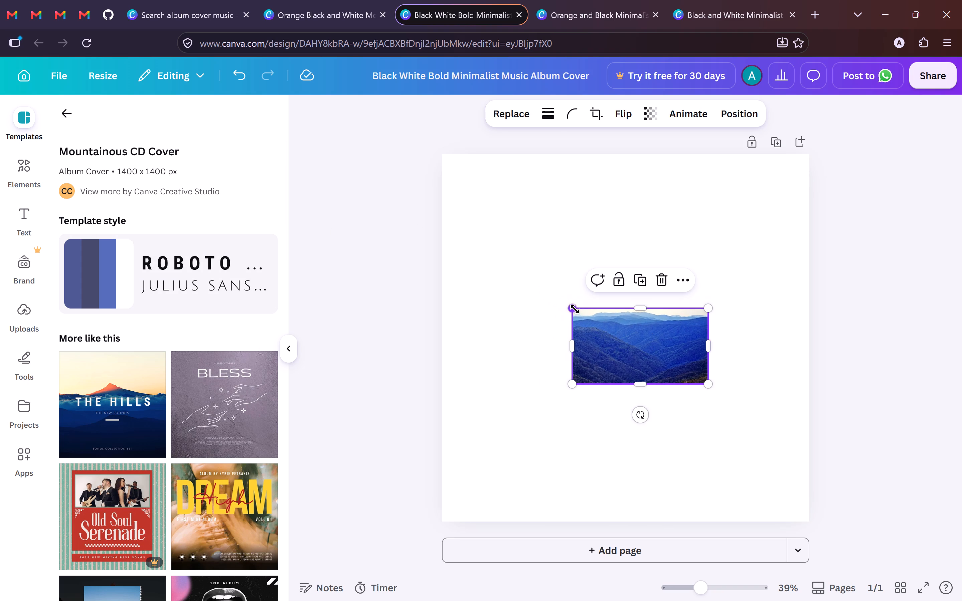
left_click_drag(664, 355, 655, 350)
left_click_drag(638, 341, 639, 331)
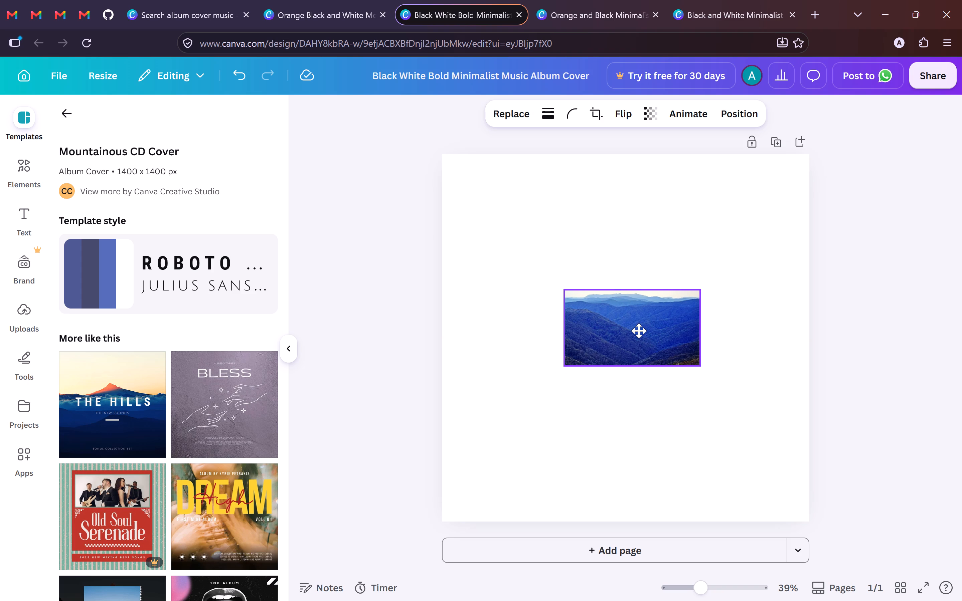
left_click_drag(639, 331, 633, 340)
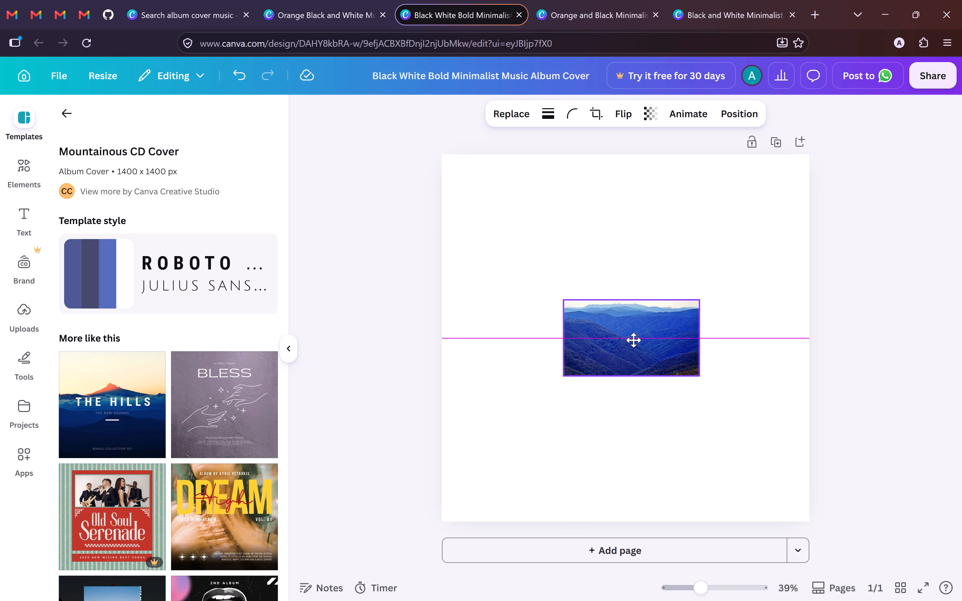
left_click_drag(633, 340, 634, 340)
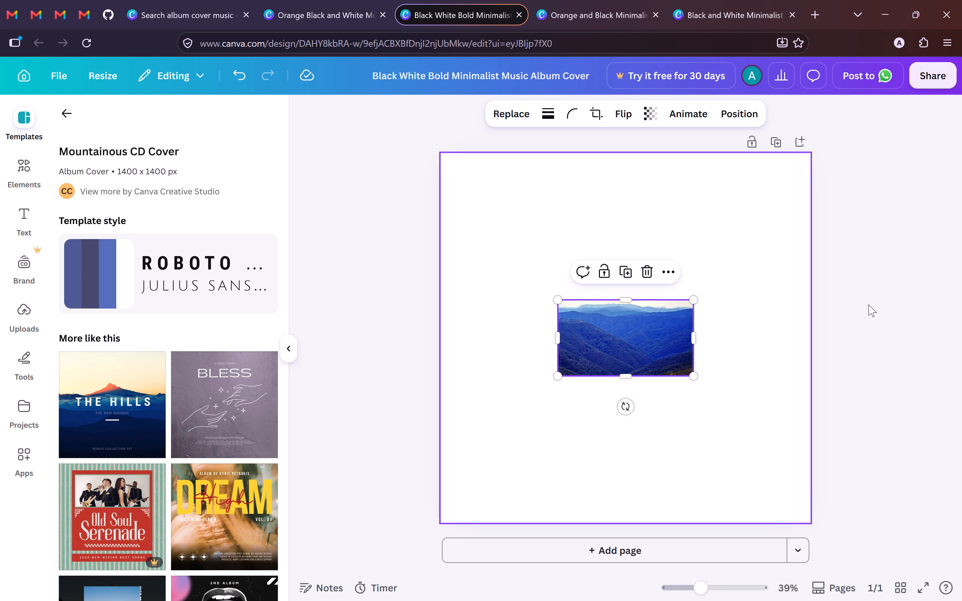
left_click(876, 324)
Show the layers overlapping the mountain photo, enlarge the photo slightly and duplicate it.
left_click(630, 328)
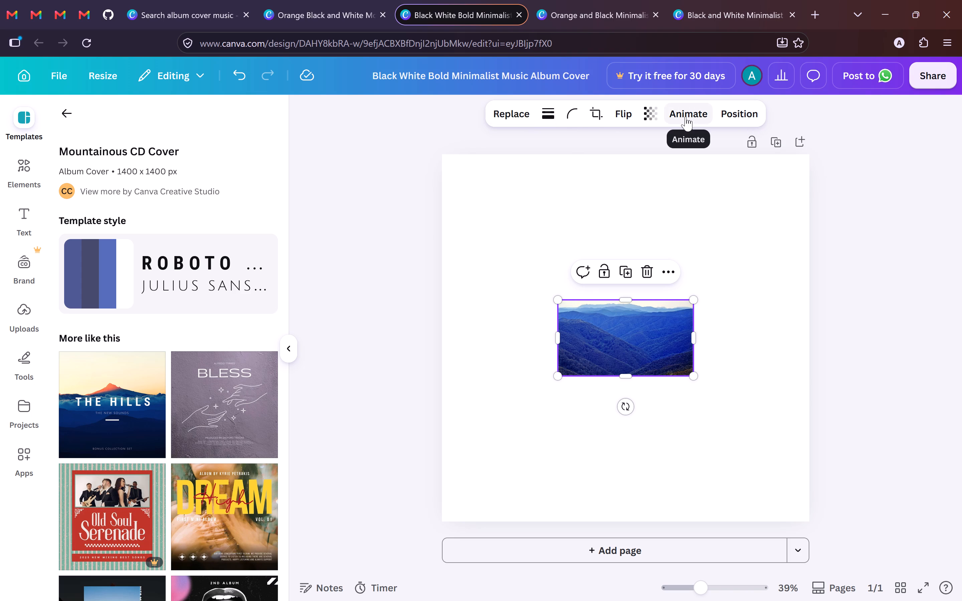
left_click(738, 121)
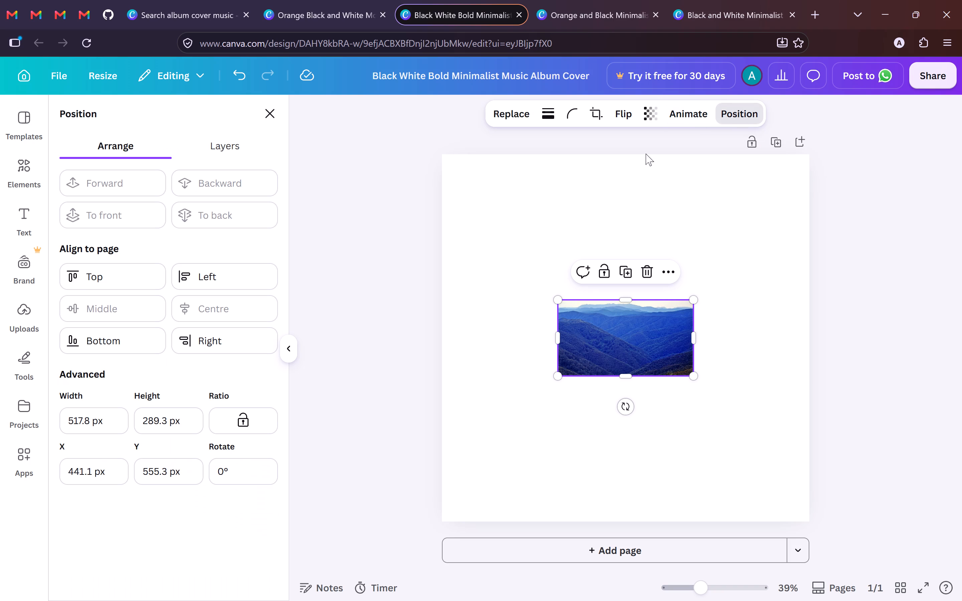
left_click(229, 149)
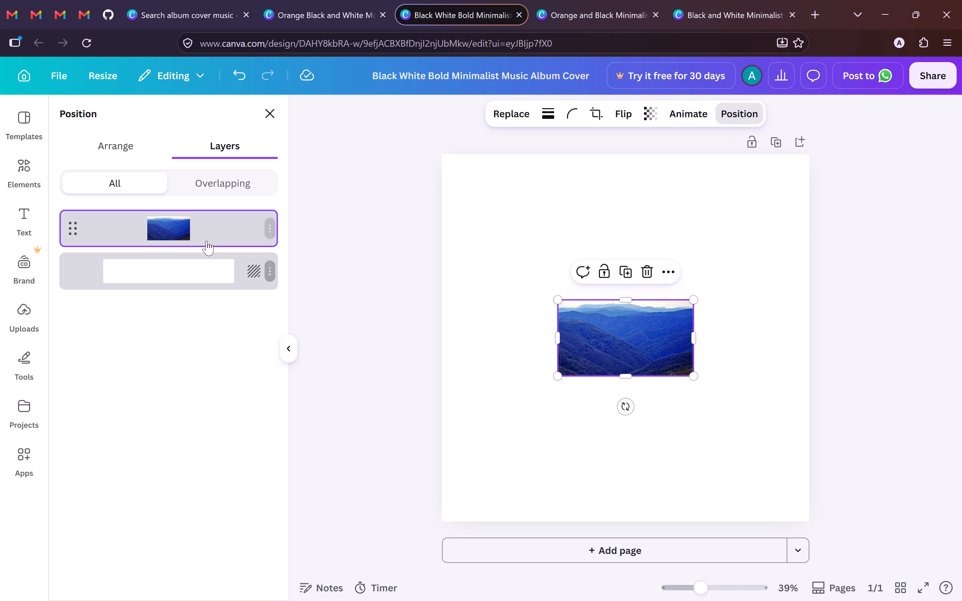
left_click(207, 270)
left_click(219, 183)
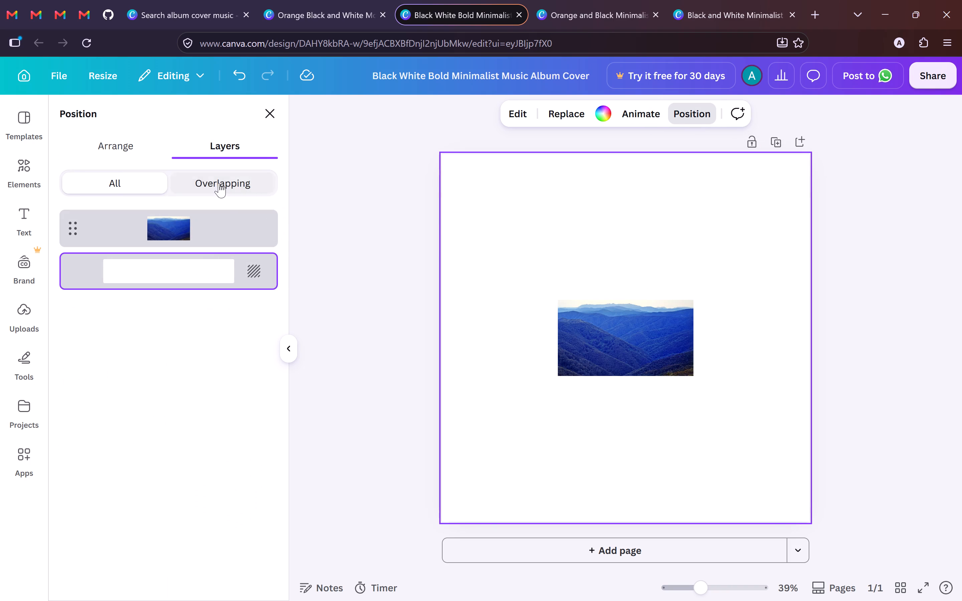
left_click(217, 241)
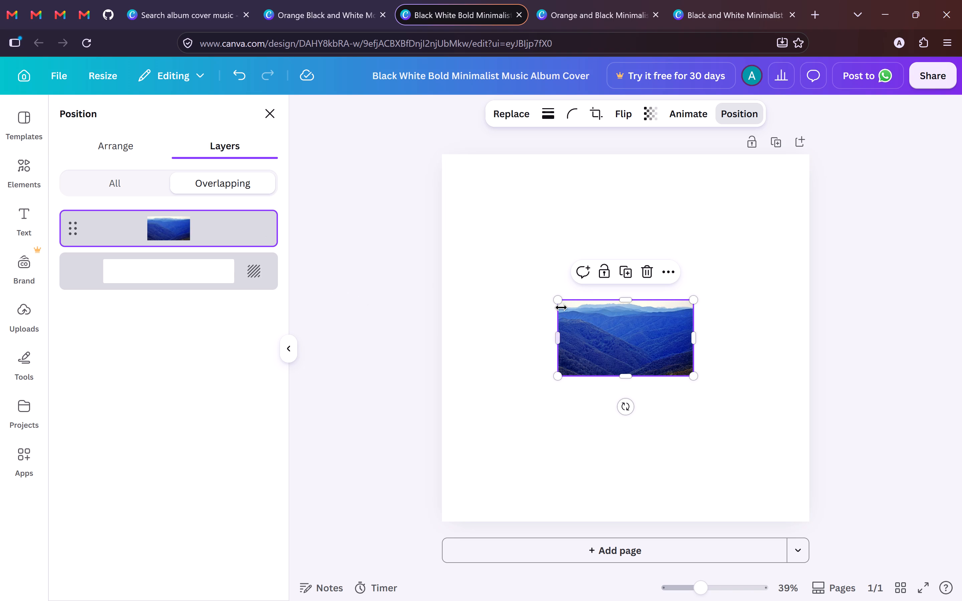
left_click_drag(558, 303, 548, 296)
left_click(137, 182)
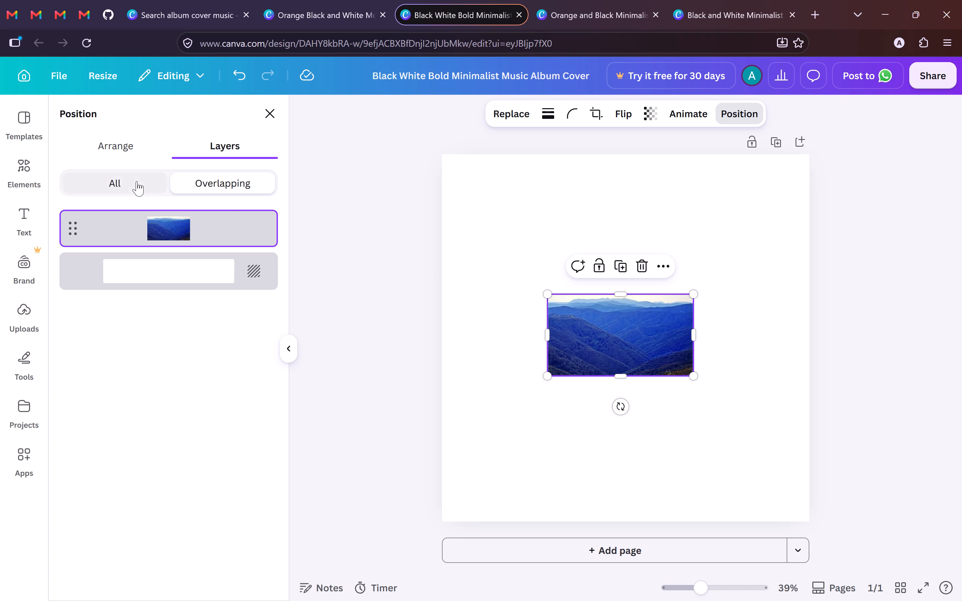
left_click(245, 193)
left_click(209, 225)
right_click(216, 224)
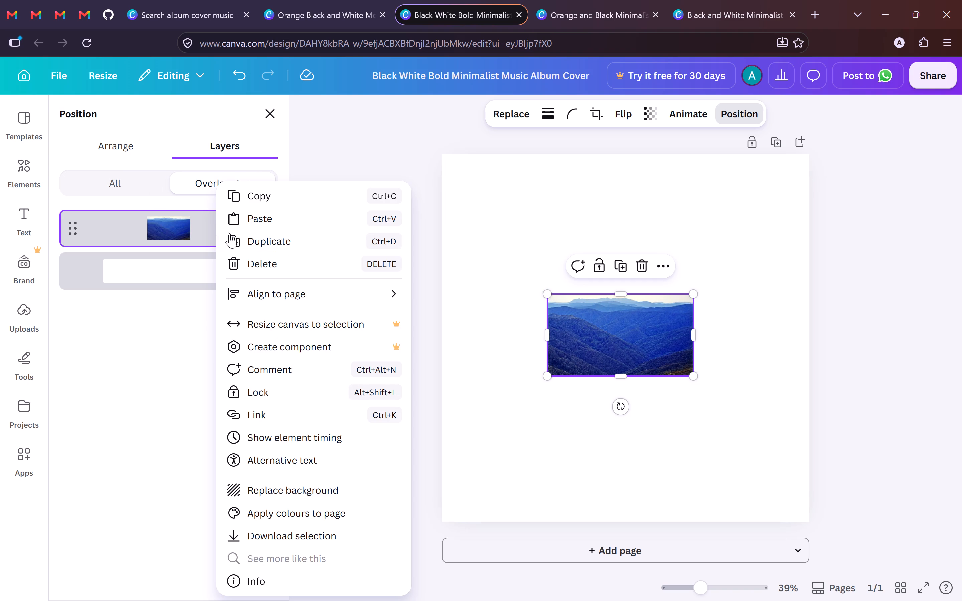
left_click(272, 251)
Enlarge the rear copy of the mountain photo and centre it on the page behind the smaller one.
left_click(221, 278)
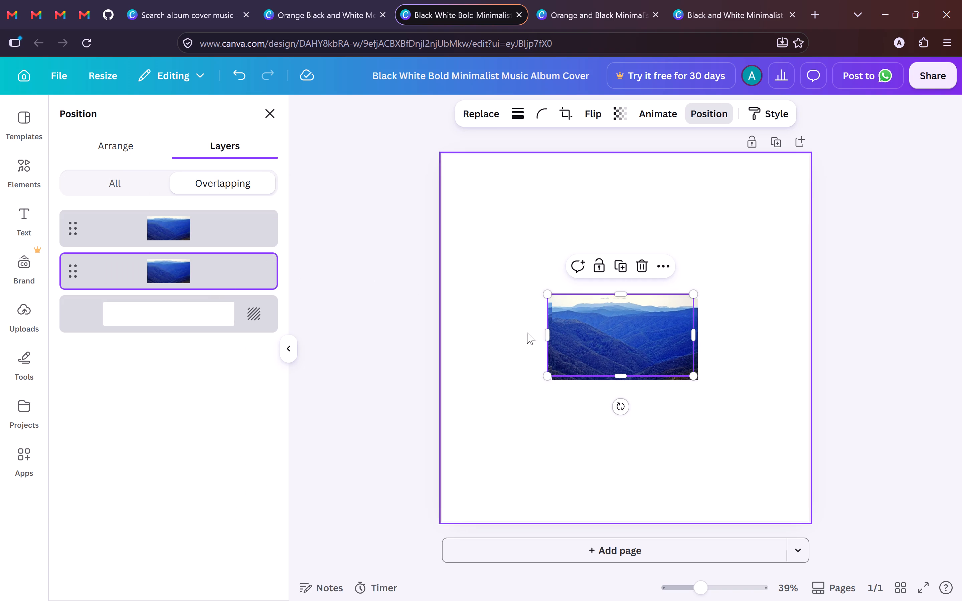
left_click(605, 335)
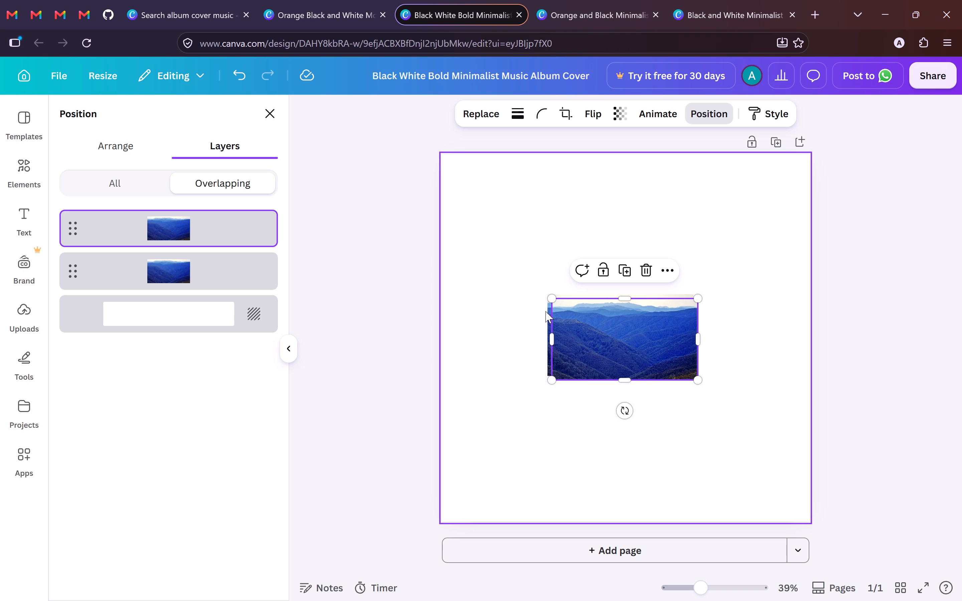
left_click(229, 263)
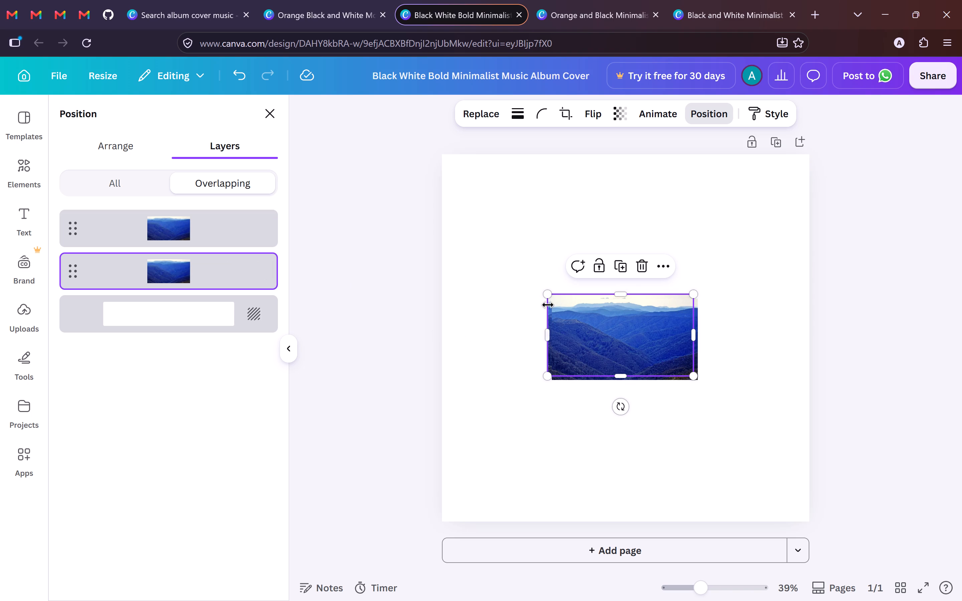
left_click_drag(551, 296, 517, 280)
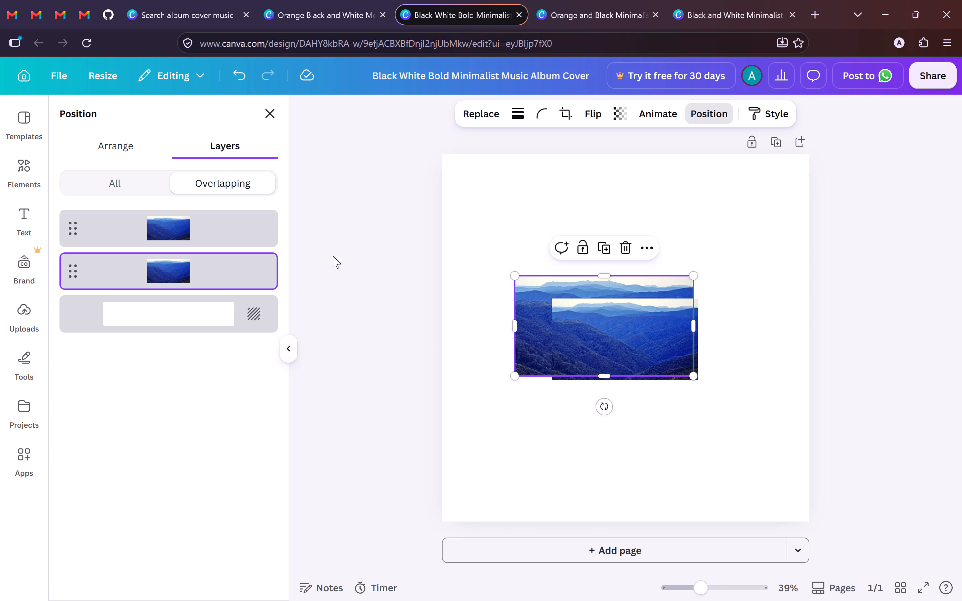
left_click(234, 263)
left_click_drag(581, 326, 596, 334)
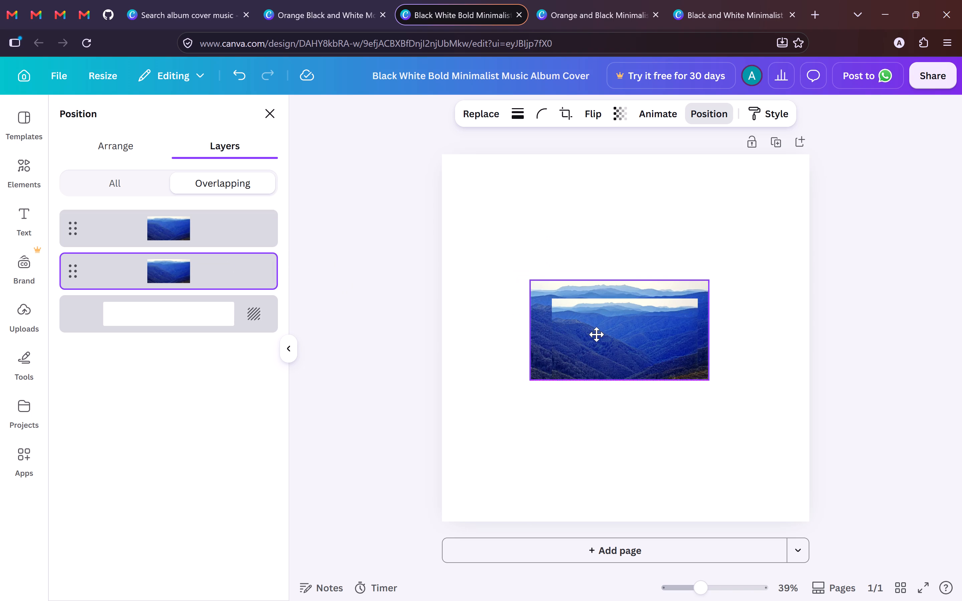
left_click_drag(596, 334, 601, 337)
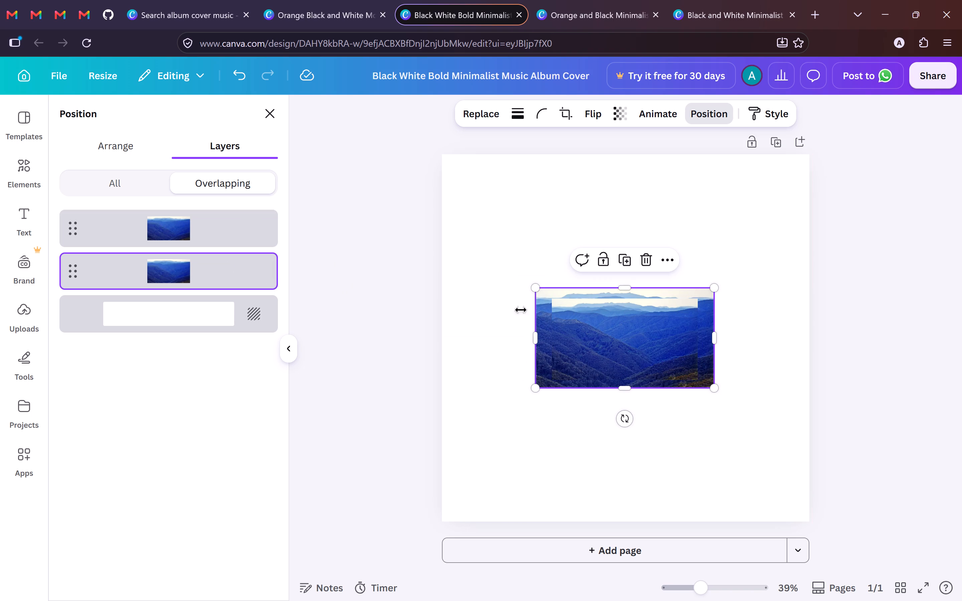
Duplicate the larger mountain photo, enlarge the new copy further and move it to the lower half of the page.
right_click(221, 261)
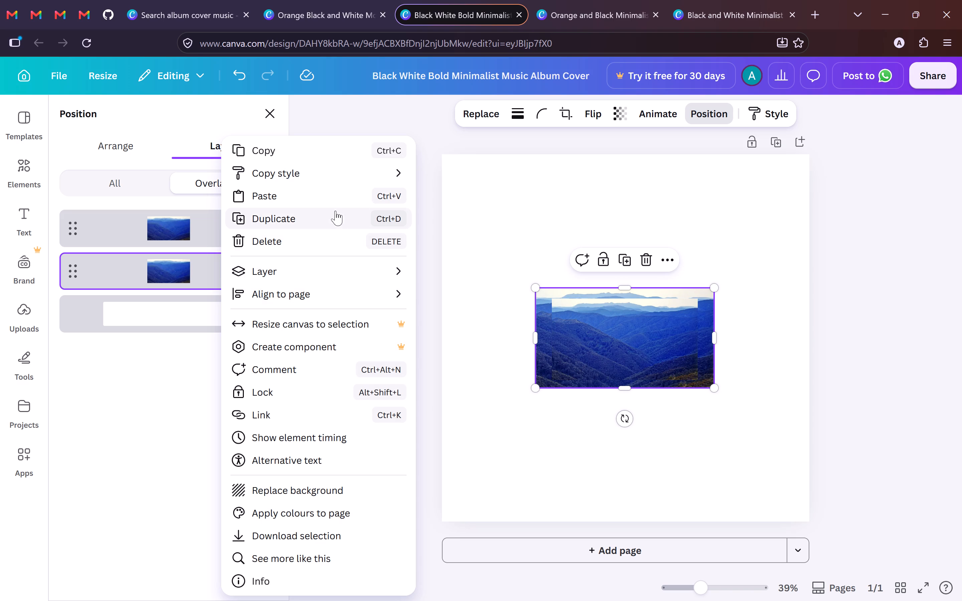
left_click(327, 214)
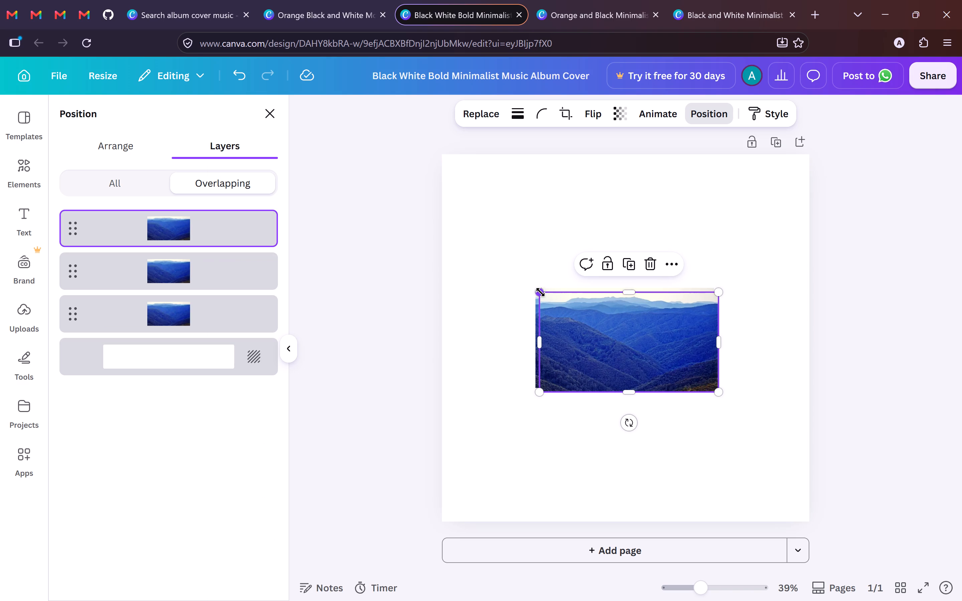
left_click_drag(540, 292, 521, 278)
left_click_drag(585, 319, 587, 371)
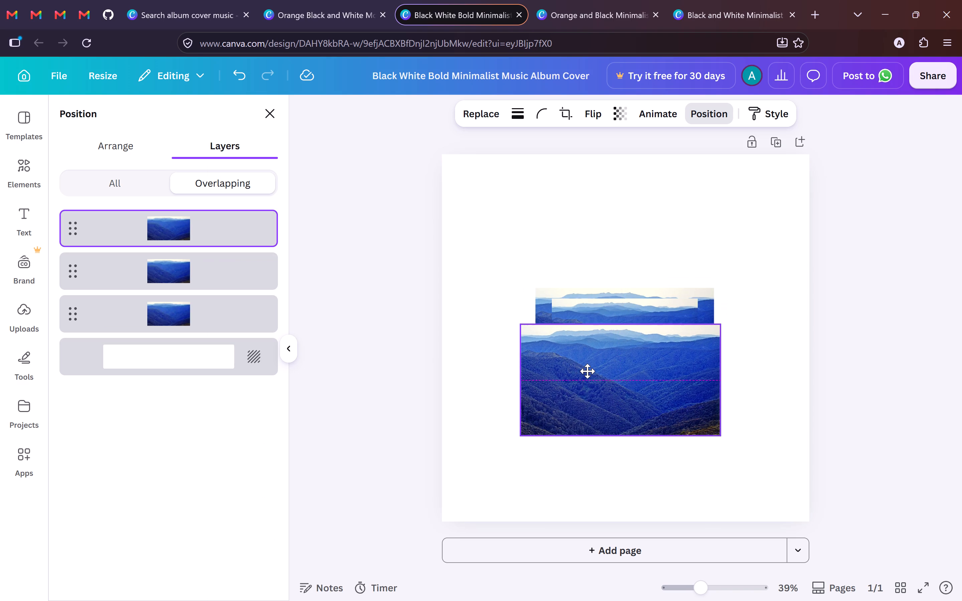
left_click_drag(587, 371, 591, 384)
Move the mid-sized photo to the upper part of the page and enlarge the lower, largest photo further.
left_click_drag(545, 297, 564, 376)
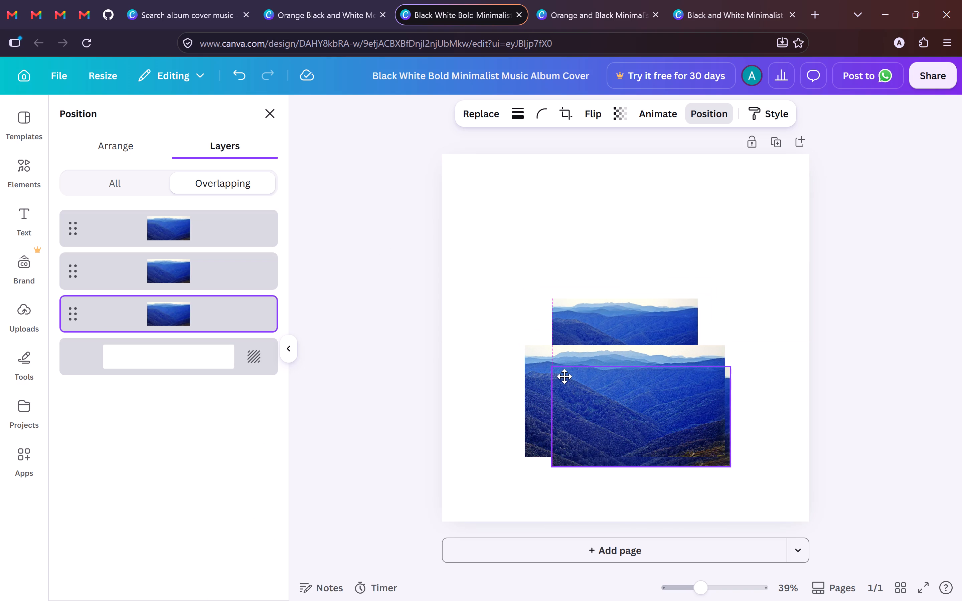
left_click_drag(564, 376, 575, 219)
left_click(559, 396)
left_click_drag(525, 348, 509, 332)
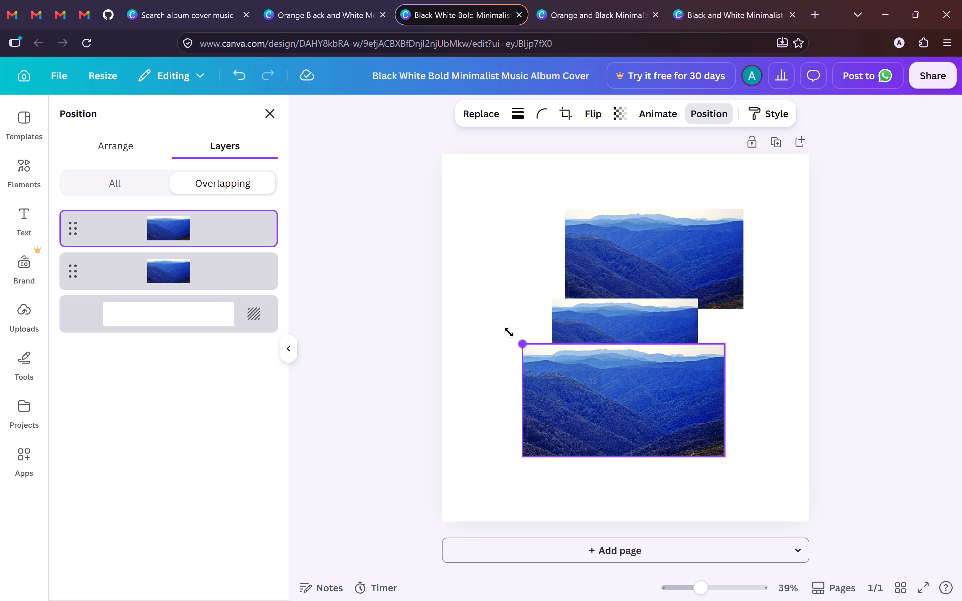
left_click_drag(509, 332, 500, 322)
left_click_drag(580, 390, 597, 380)
Restack the photos by cutting and re-pasting, with the mid-sized one above the largest and the smallest on top.
left_click(616, 232)
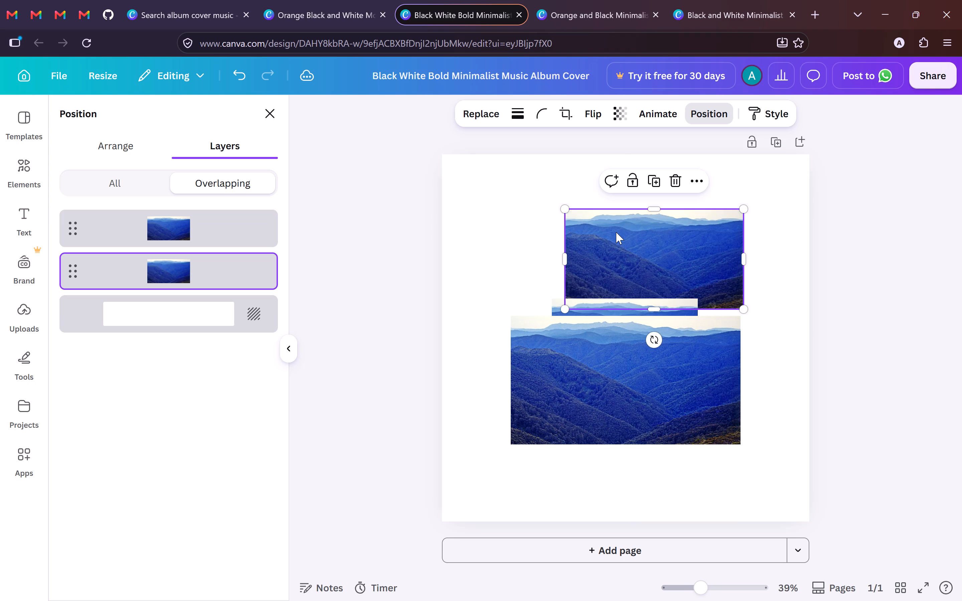
key("ctrl+c")
key("Delete")
key("ctrl+v")
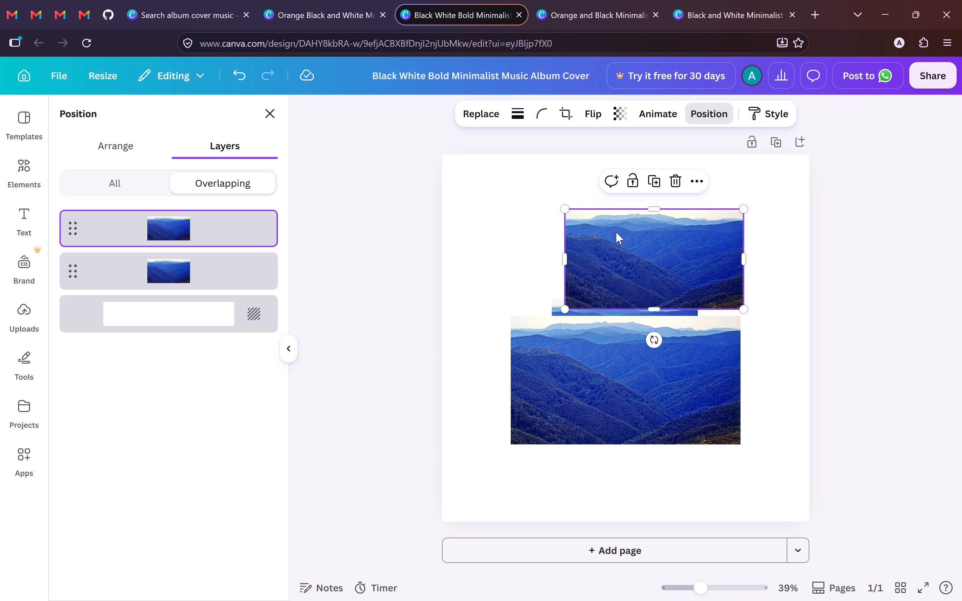
left_click(553, 307)
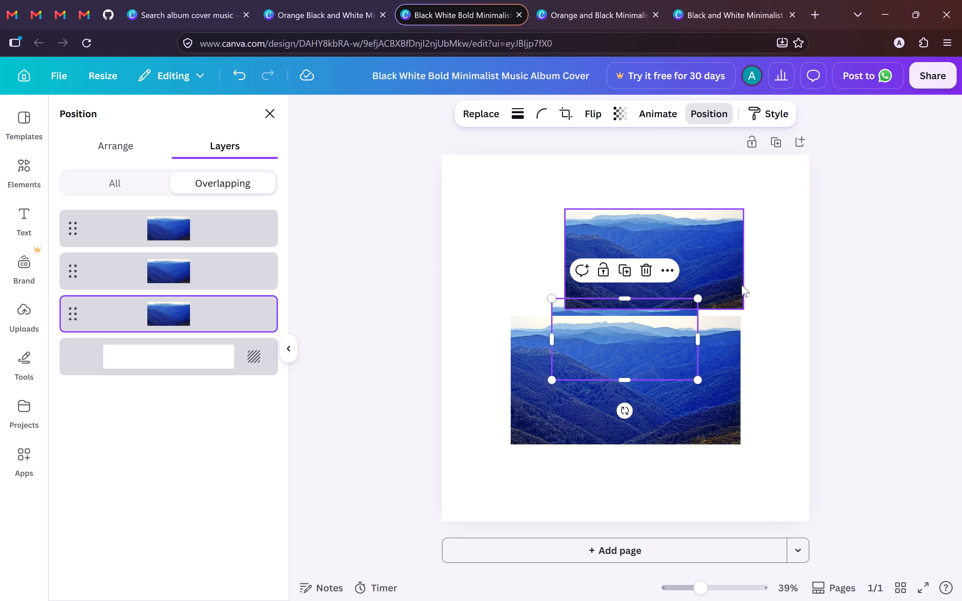
key("ctrl+c")
key("Delete")
key("ctrl+v")
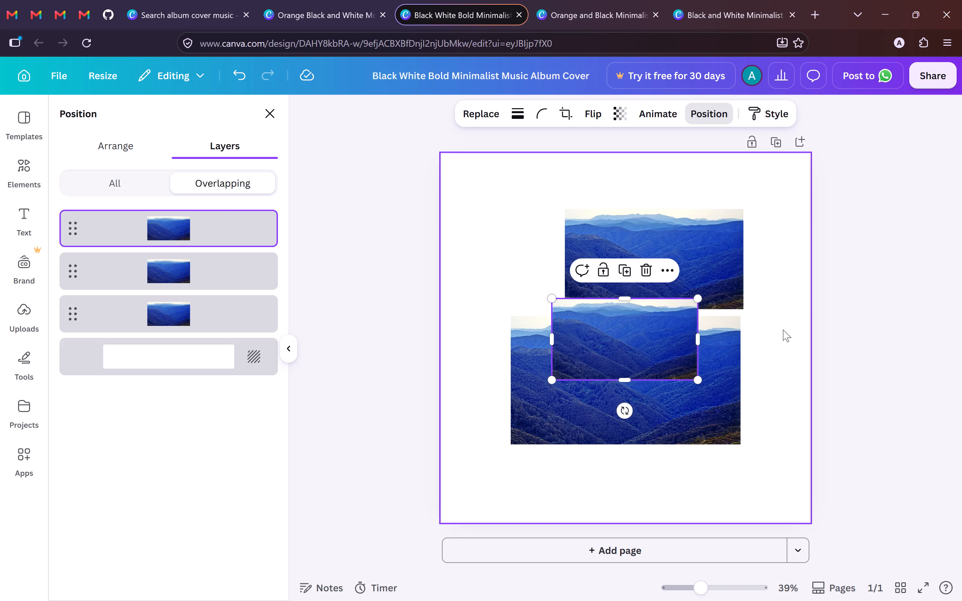
Centre the largest, mid-sized and smallest mountain photos on the page as a nested stack.
left_click_drag(697, 413, 694, 374)
left_click_drag(707, 240, 682, 305)
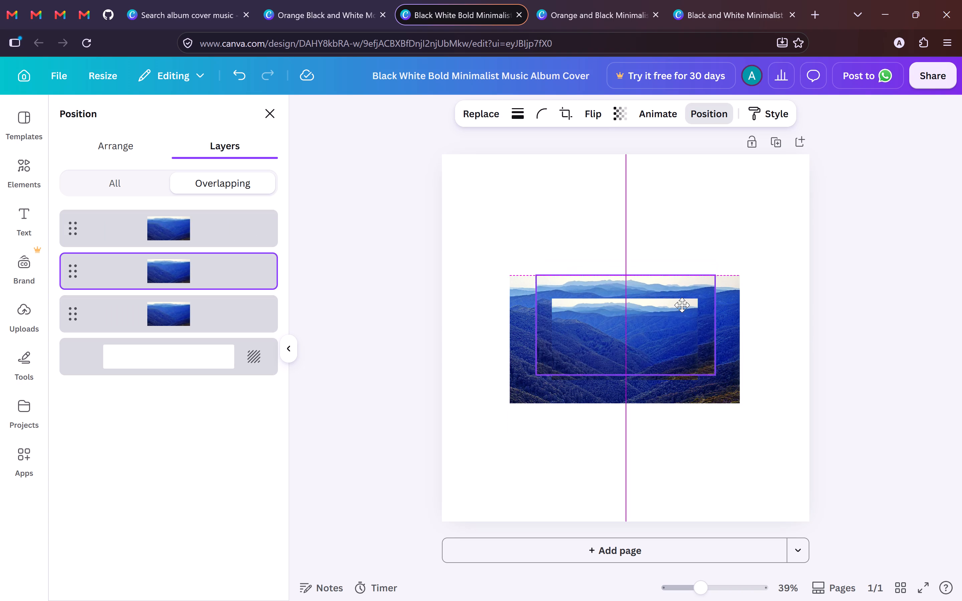
left_click_drag(682, 305, 678, 327)
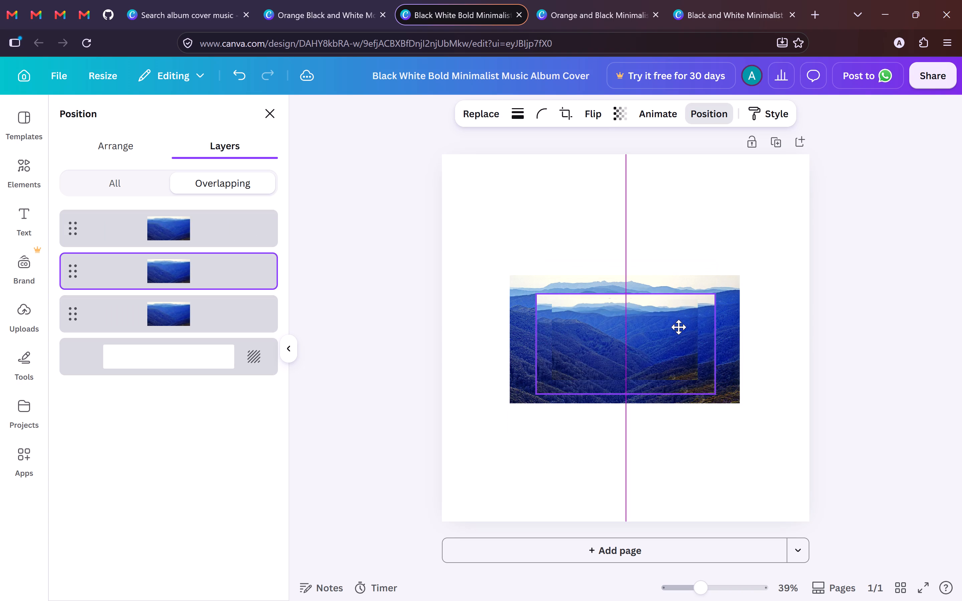
left_click_drag(678, 327, 678, 319)
left_click_drag(650, 335, 650, 331)
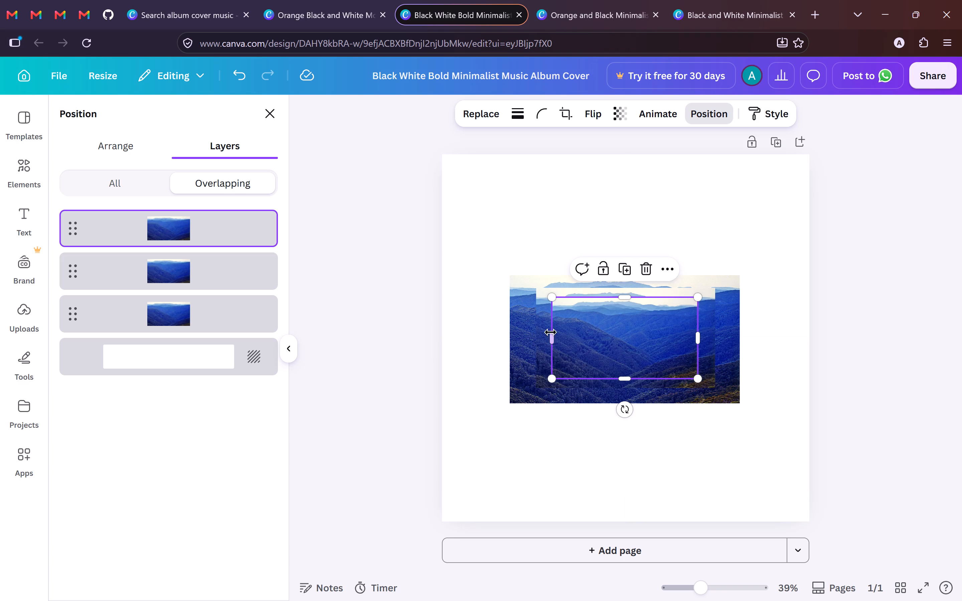
Enlarge the three nested photos up and to the right, the mid-sized to about 728 × 407 px and the smallest to about 595 × 333 px.
left_click(543, 330)
left_click(580, 310)
left_click(709, 303)
left_click(734, 286)
left_click_drag(741, 275, 753, 272)
left_click(708, 296)
left_click_drag(716, 289, 733, 289)
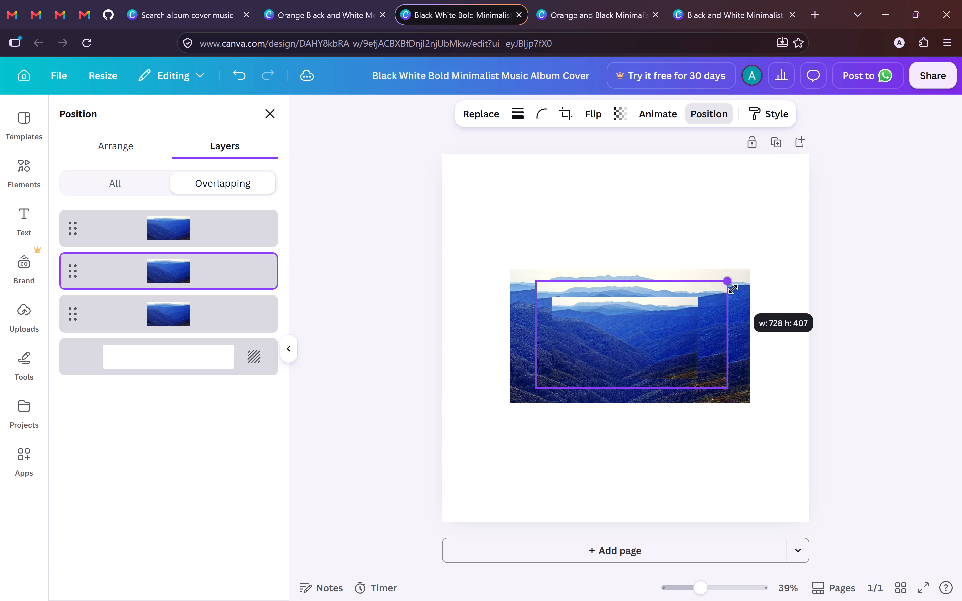
left_click_drag(733, 289, 731, 289)
left_click(665, 335)
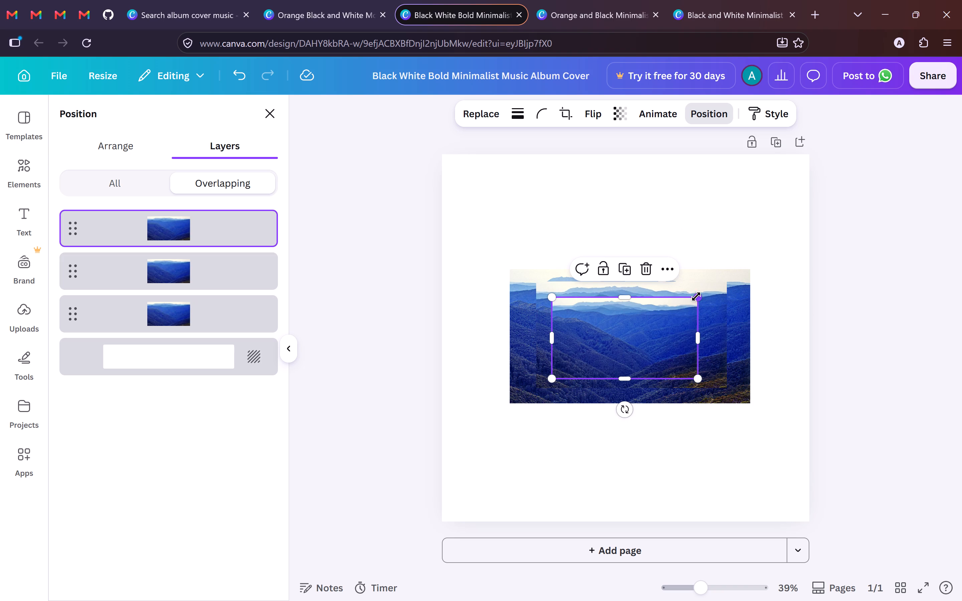
left_click_drag(696, 296, 712, 296)
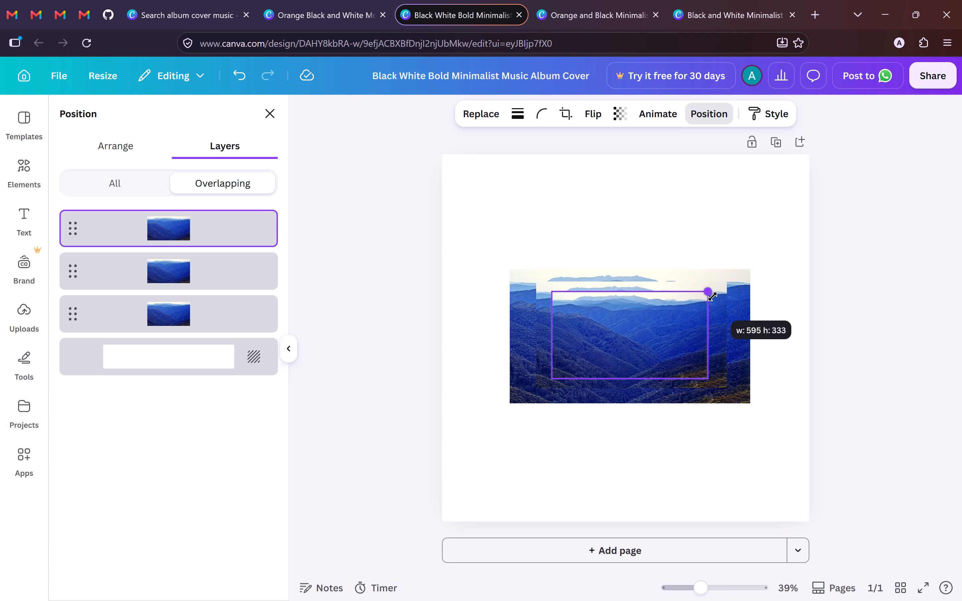
left_click_drag(712, 296, 708, 296)
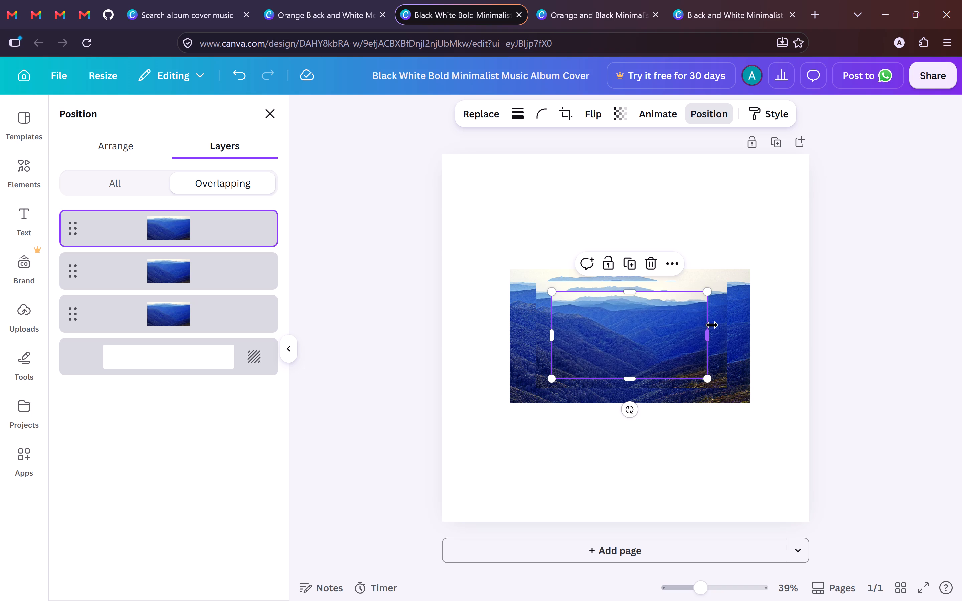
Shift the smallest mountain photo slightly right so it is horizontally centred on the mid-sized photo.
left_click(720, 330)
left_click(638, 330)
left_click_drag(653, 327, 657, 327)
left_click(720, 317)
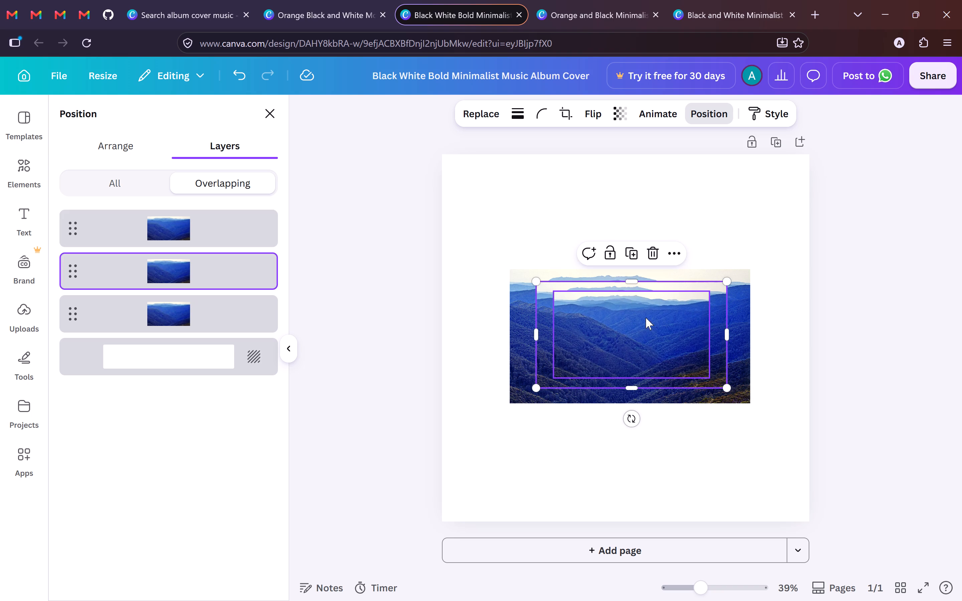
left_click(634, 319)
left_click(721, 318)
left_click(733, 316)
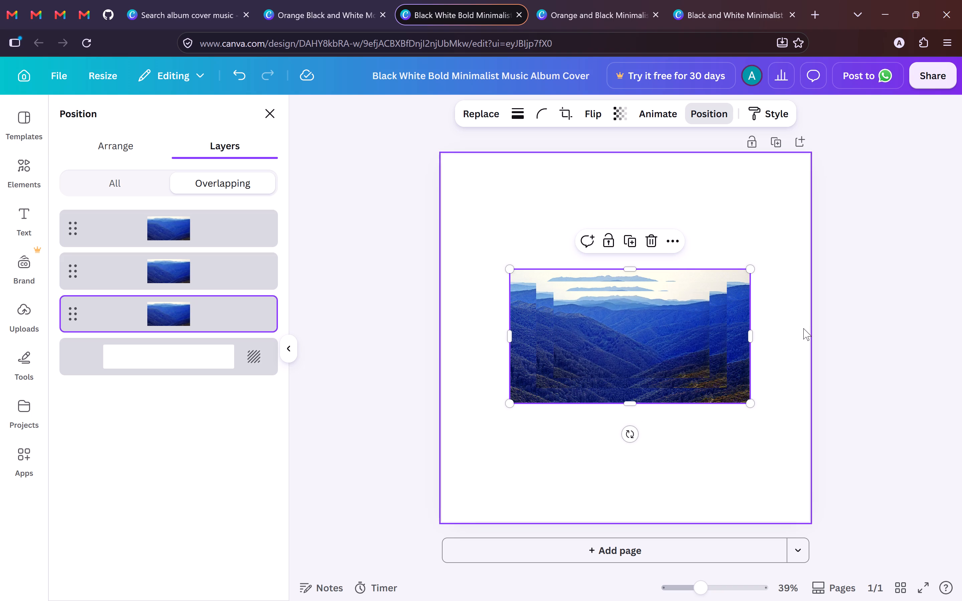
left_click(870, 330)
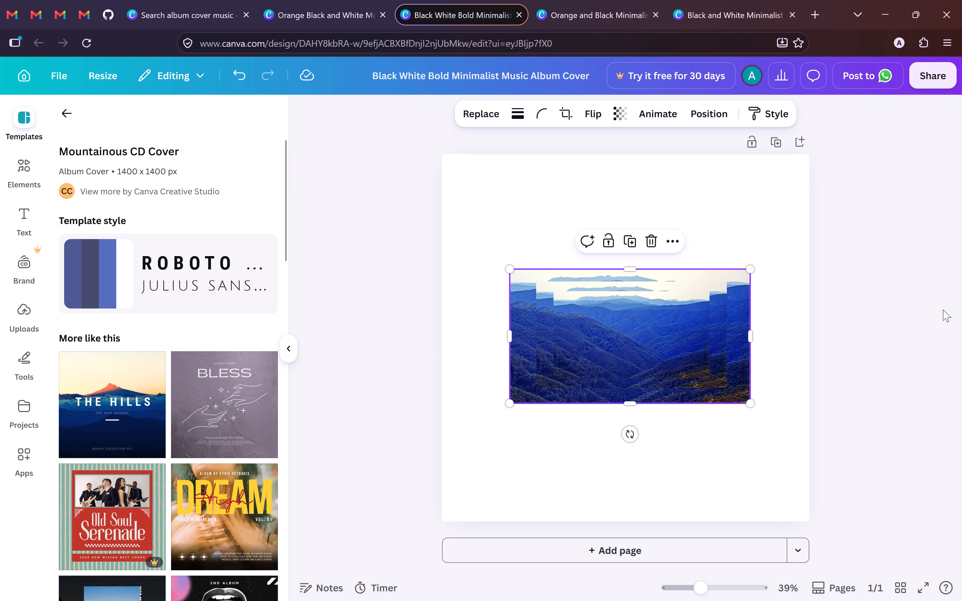
Search the templates for "off white" and look through the results for a suitable light background.
left_click(532, 185)
left_click(77, 109)
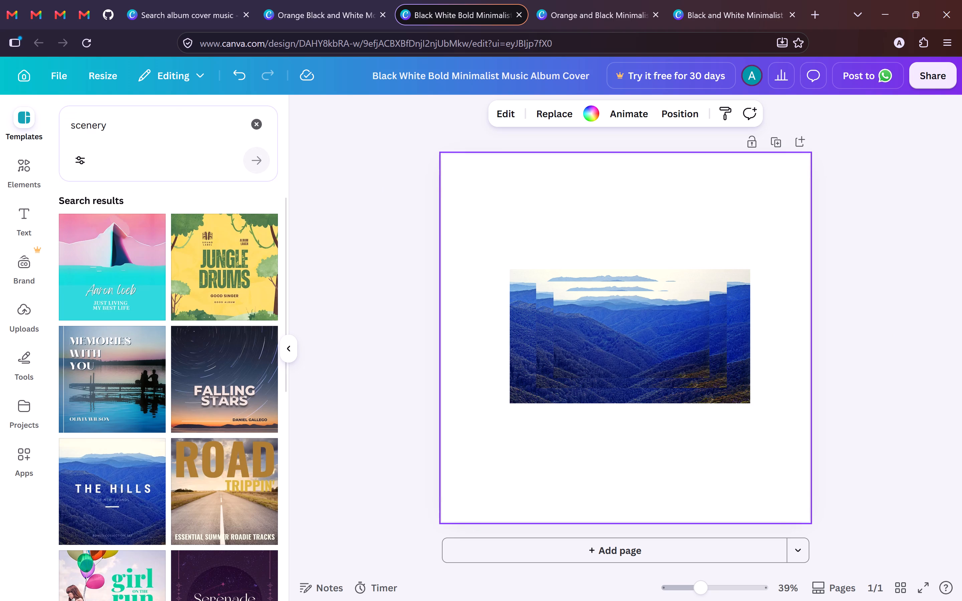
double_click(151, 127)
type("off white")
key("Return")
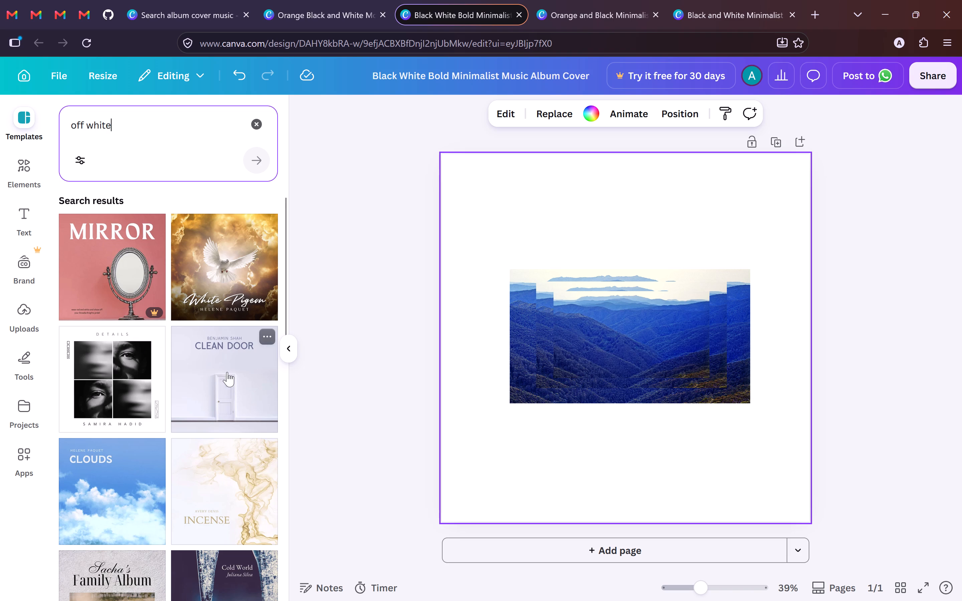
scroll(218, 336, "down", 3)
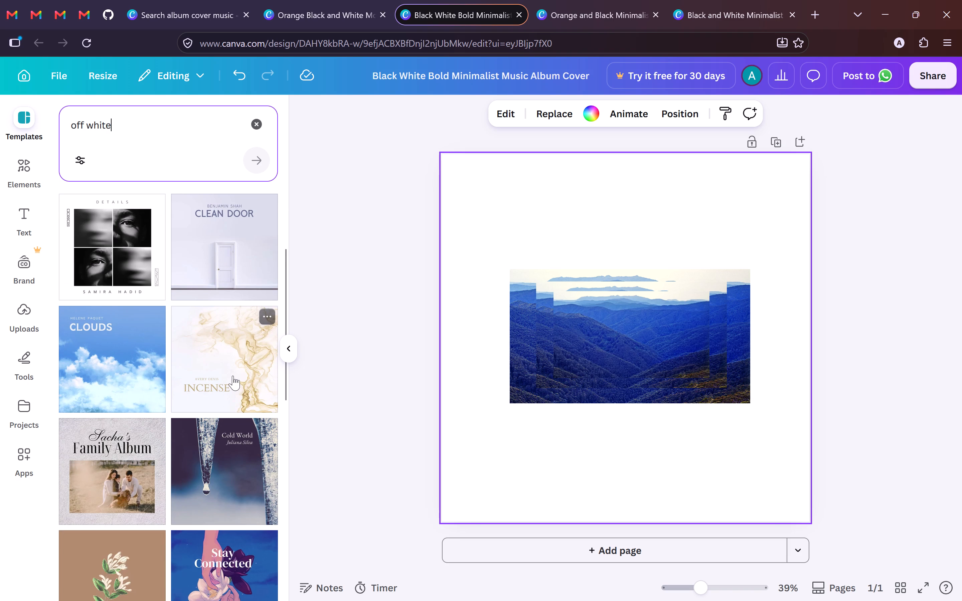
scroll(233, 376, "down", 5)
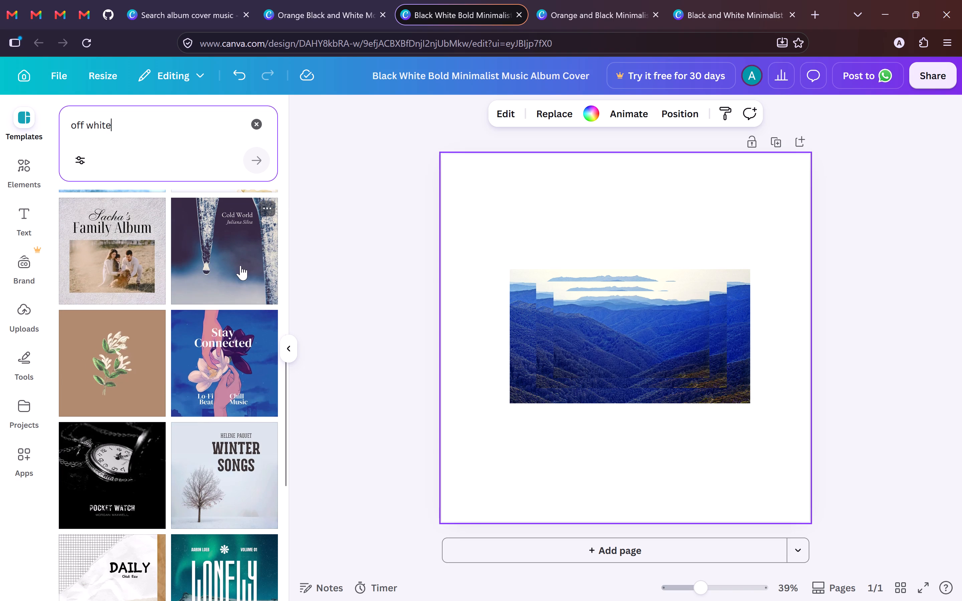
scroll(214, 371, "down", 2)
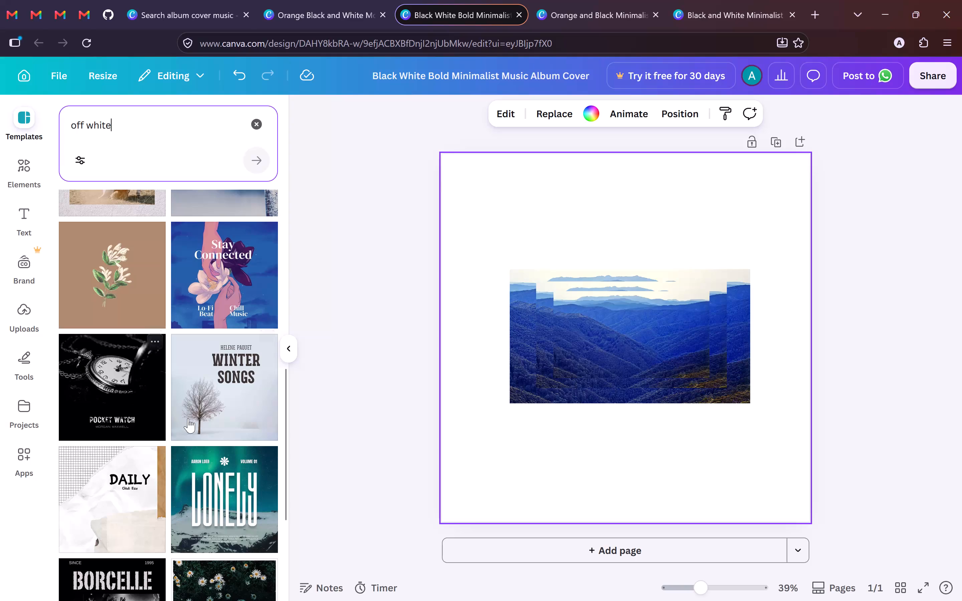
scroll(201, 420, "down", 5)
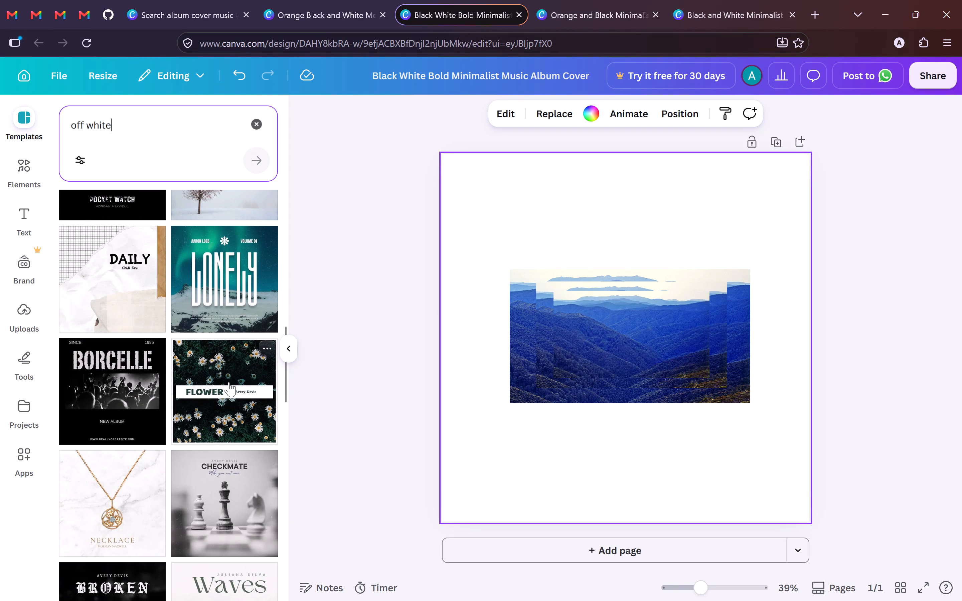
scroll(231, 386, "down", 2)
scroll(229, 437, "down", 3)
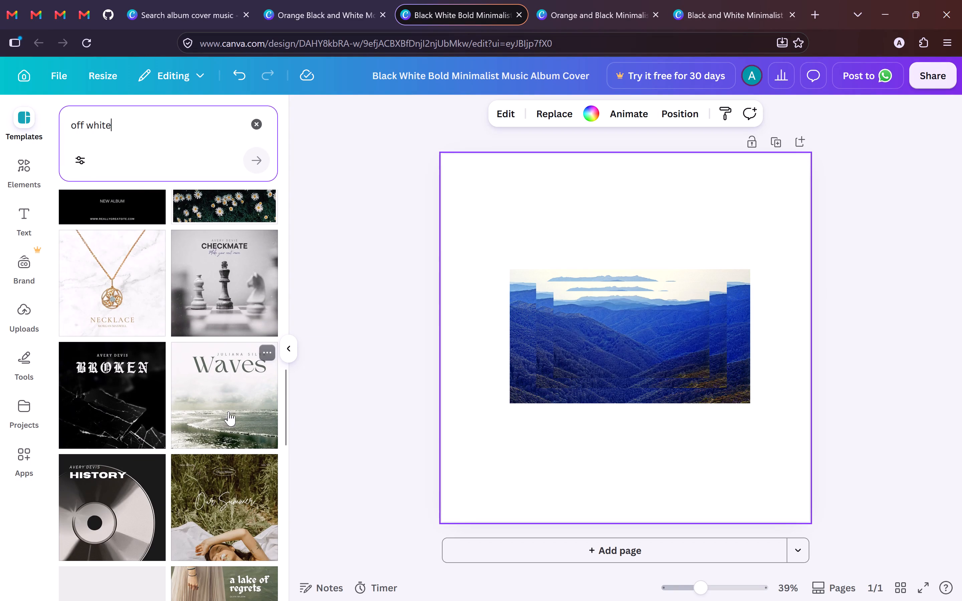
scroll(238, 403, "down", 3)
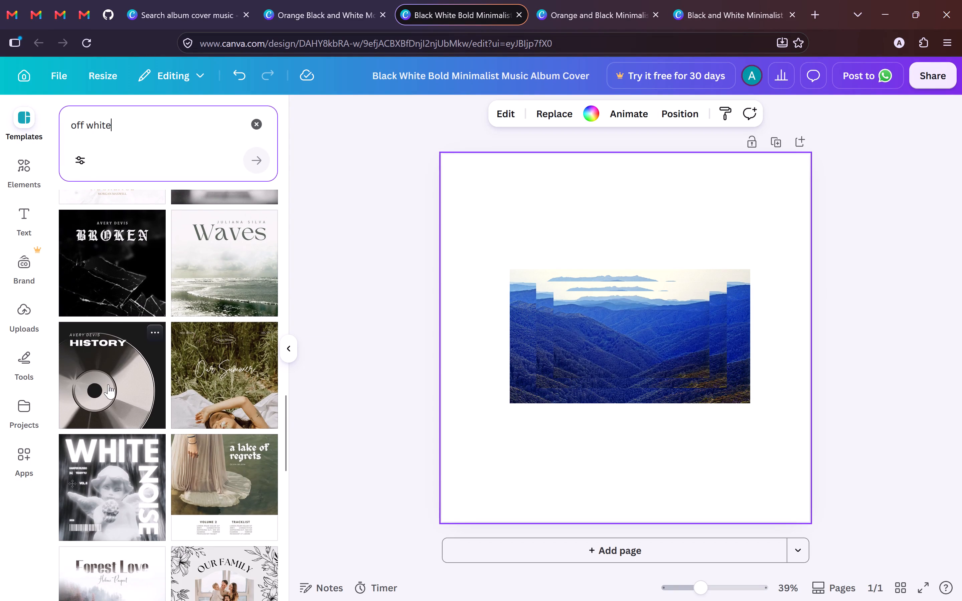
scroll(236, 450, "down", 4)
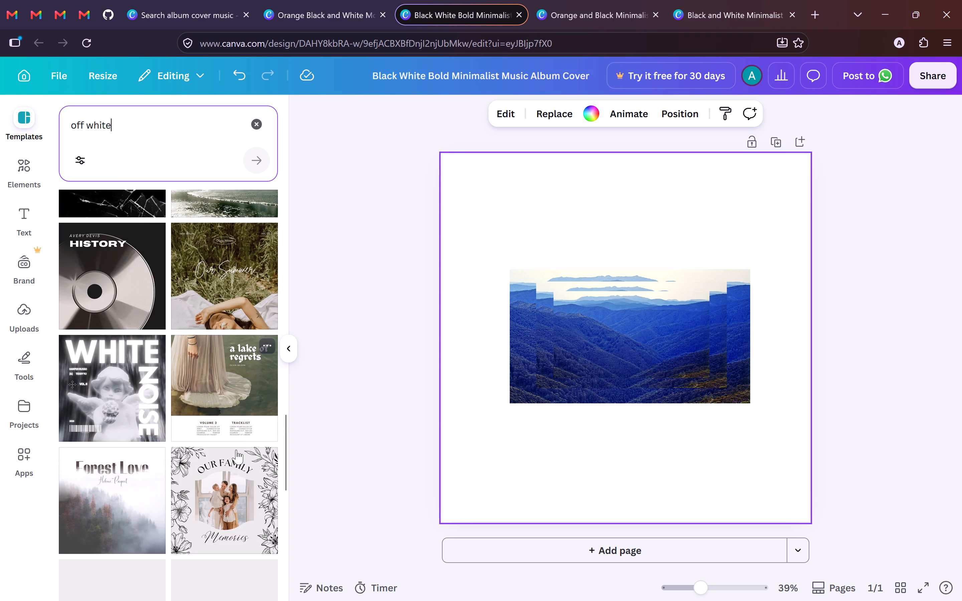
scroll(236, 450, "down", 2)
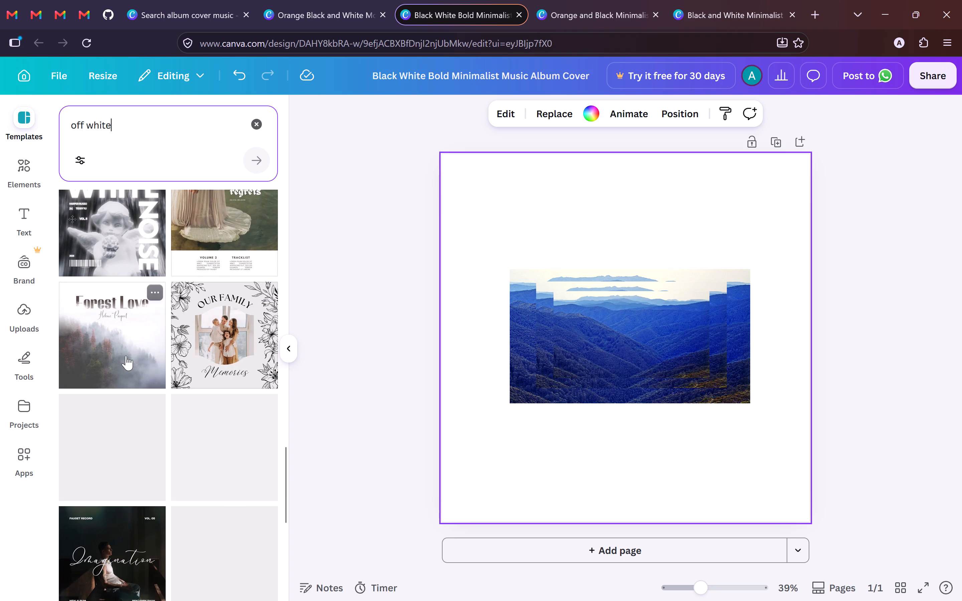
scroll(220, 410, "down", 4)
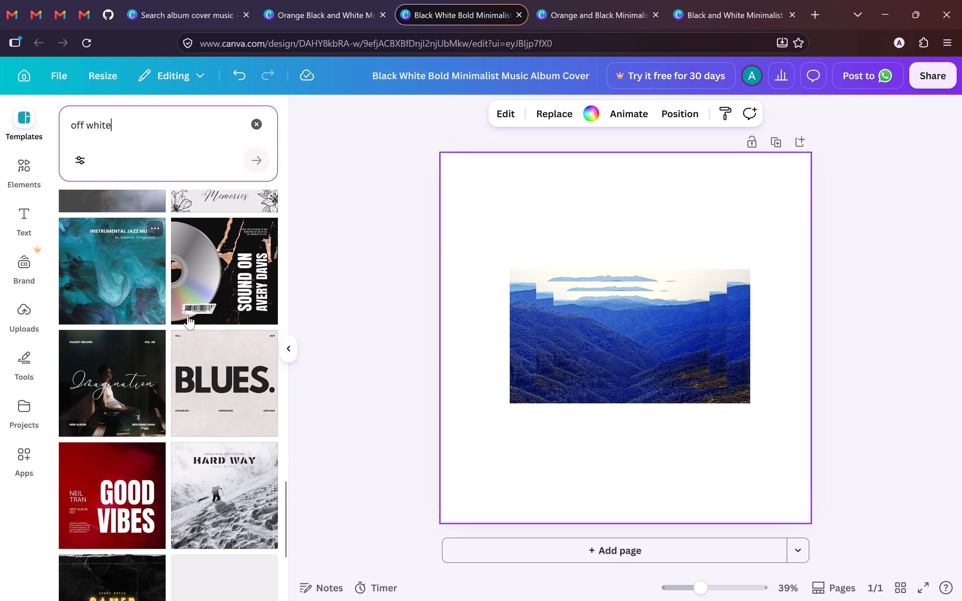
scroll(183, 434, "down", 2)
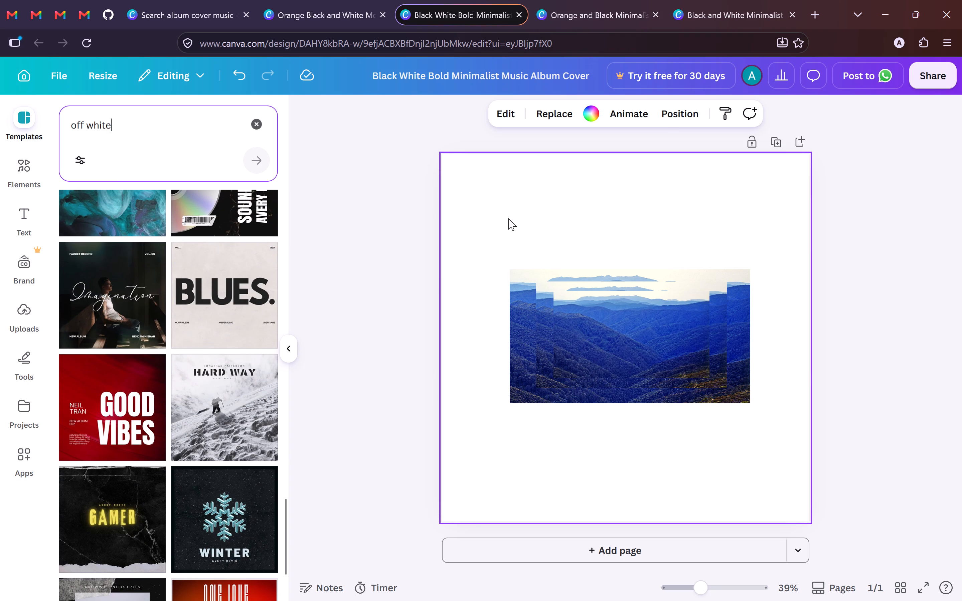
Search the templates for "off white bg" and apply the Clean Door album cover to the page.
double_click(118, 131)
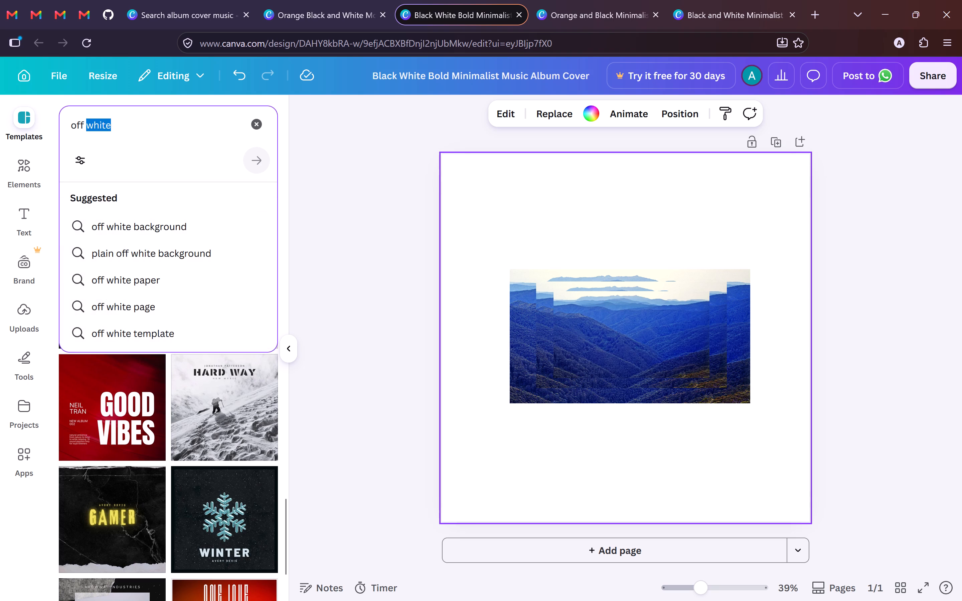
key("Right")
key("space")
type("bg")
key("Return")
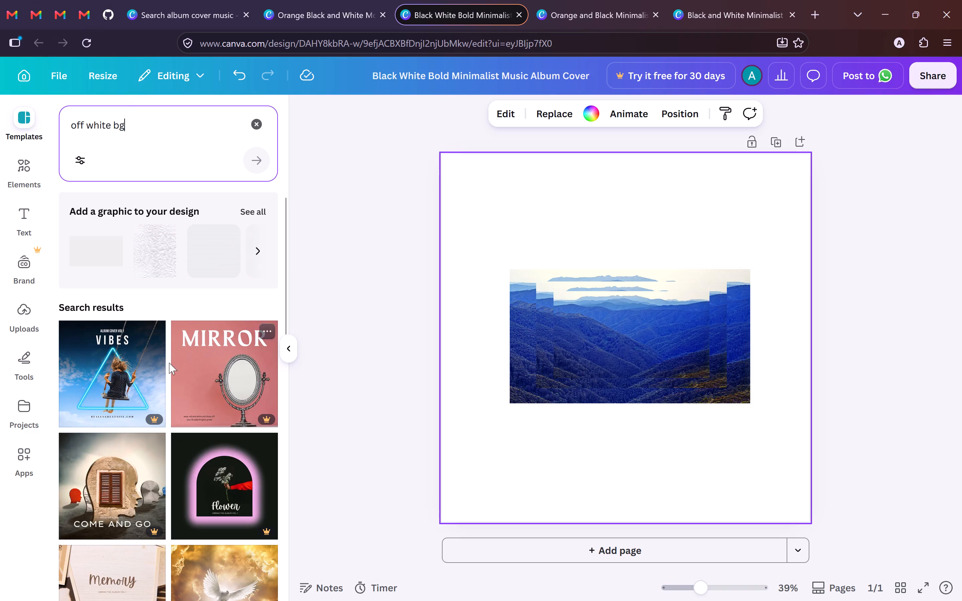
scroll(181, 374, "down", 3)
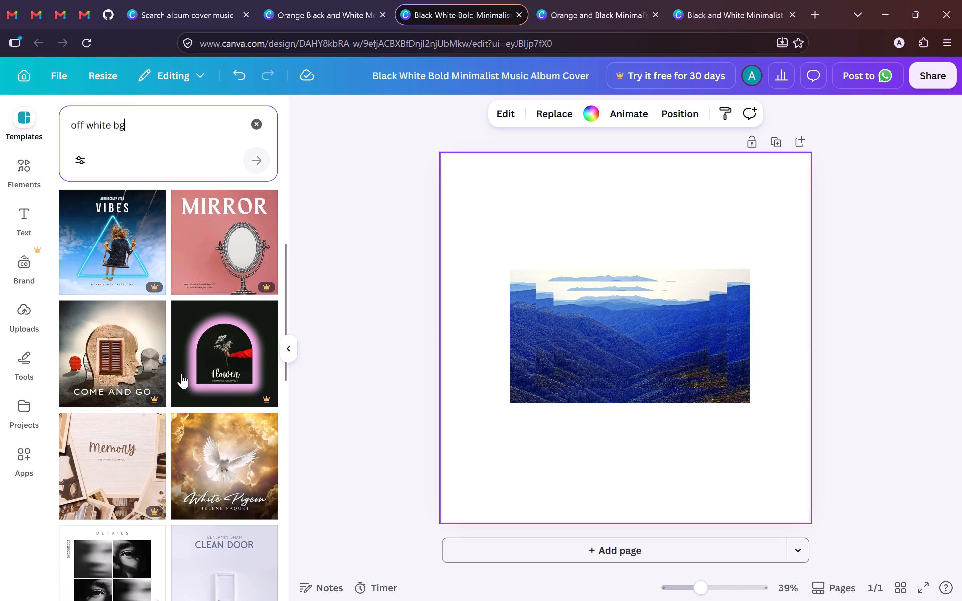
scroll(184, 377, "down", 2)
scroll(233, 388, "down", 2)
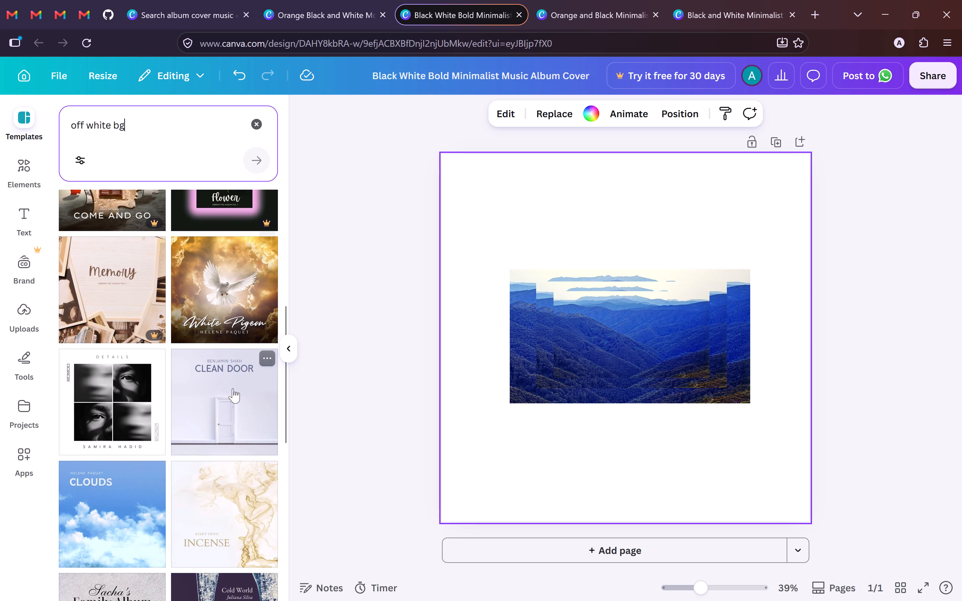
left_click(240, 401)
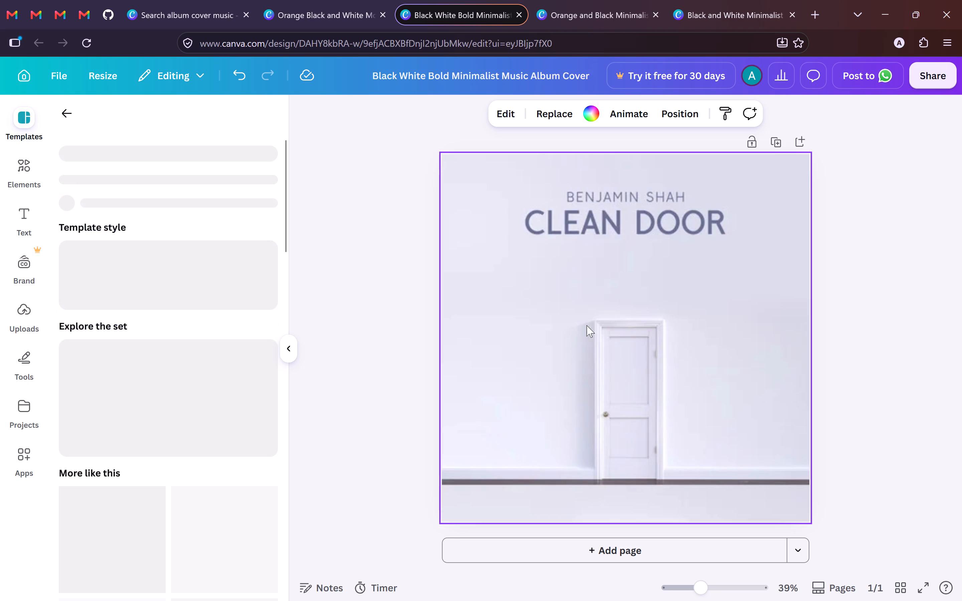
Delete the "CLEAN DOOR" title and the artist name above it.
left_click(505, 223)
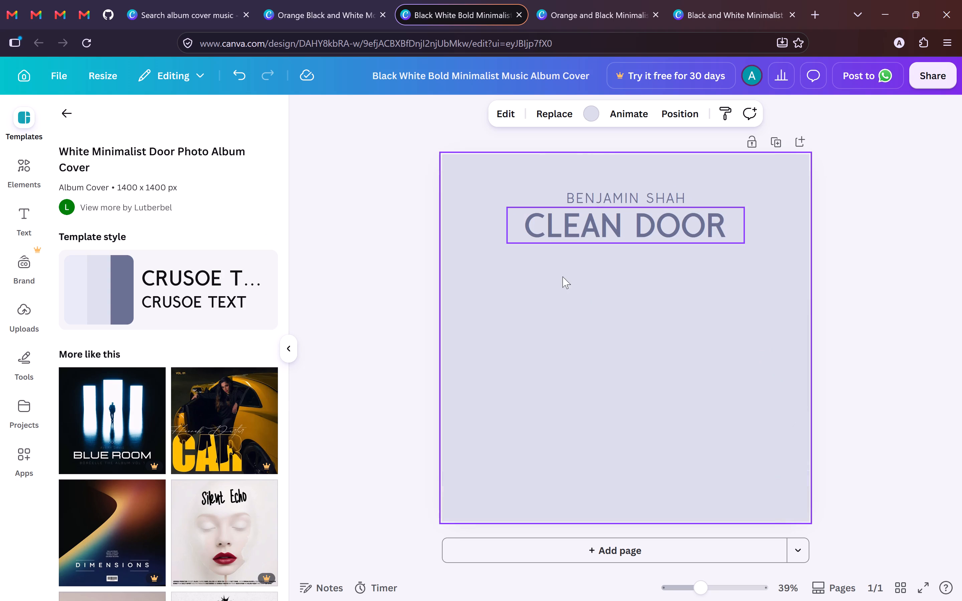
left_click(607, 227)
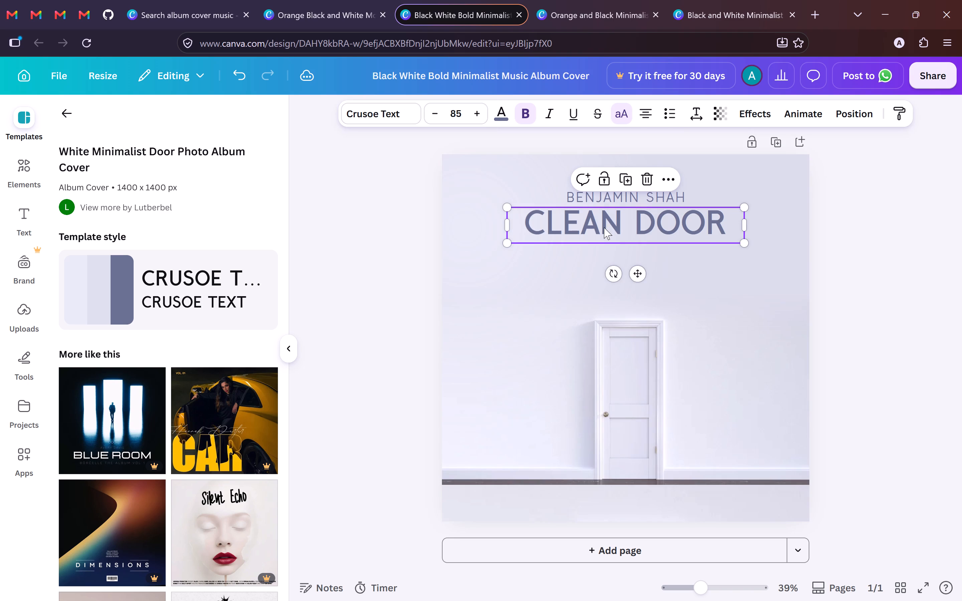
key("Delete")
left_click(596, 204)
key("Delete")
Delete the large pale gradient overlay and the door photo from the cover.
left_click(553, 234)
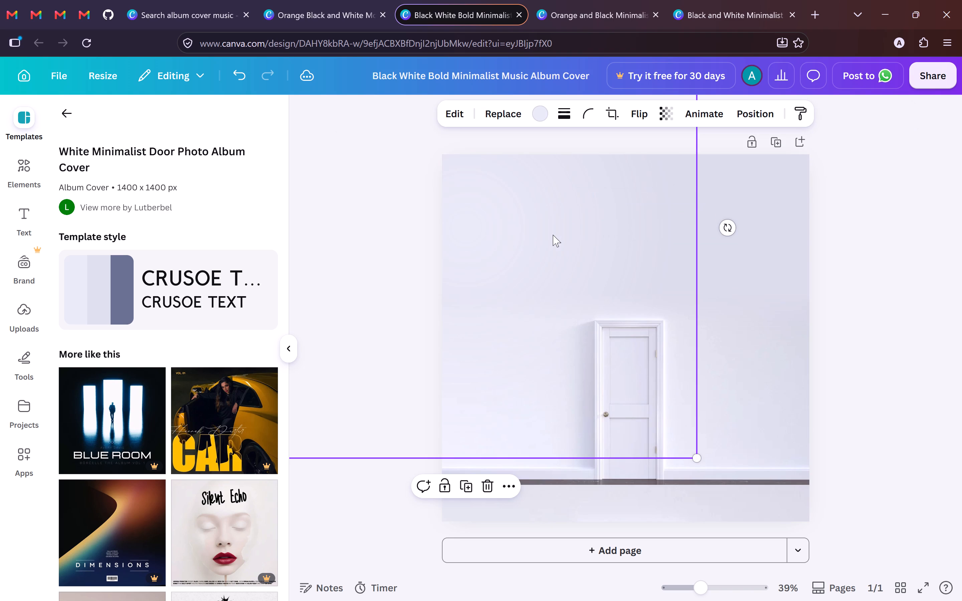
key("Delete")
left_click(490, 201)
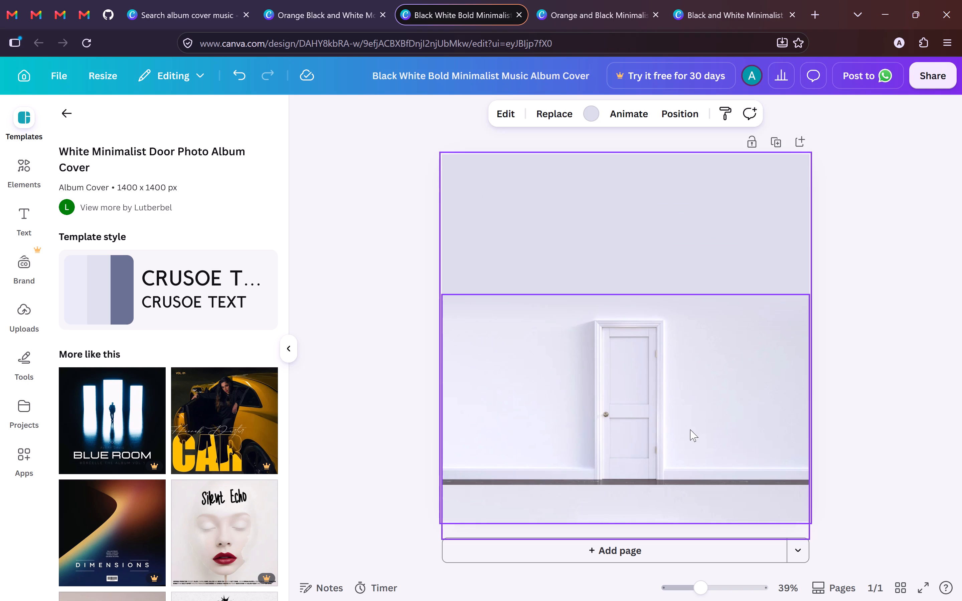
left_click(710, 352)
key("Delete")
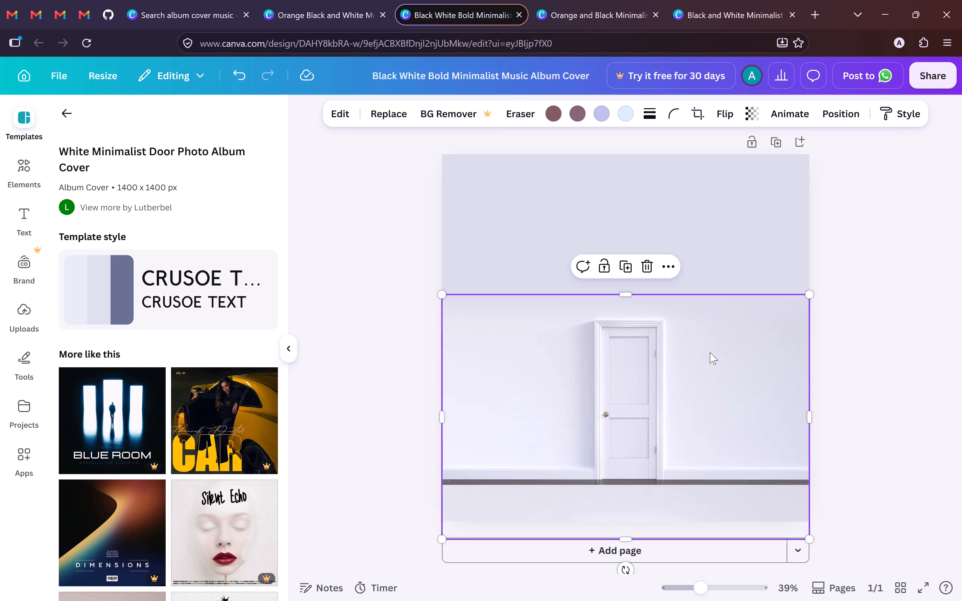
Delete the two remaining mid-page blending rectangles and the pale floor strip, leaving only the plain lavender background.
left_click(772, 300)
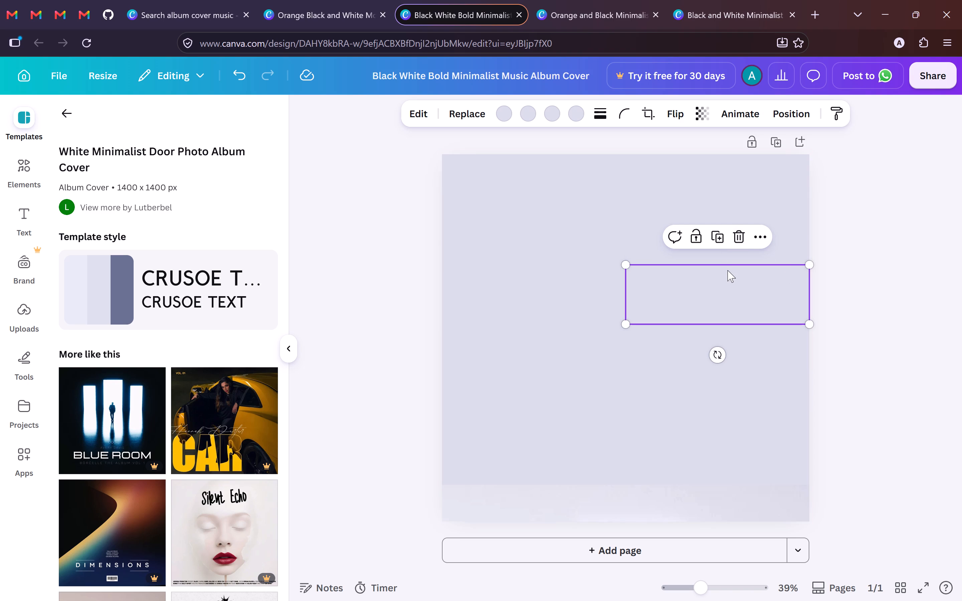
key("Delete")
left_click_drag(683, 307, 715, 322)
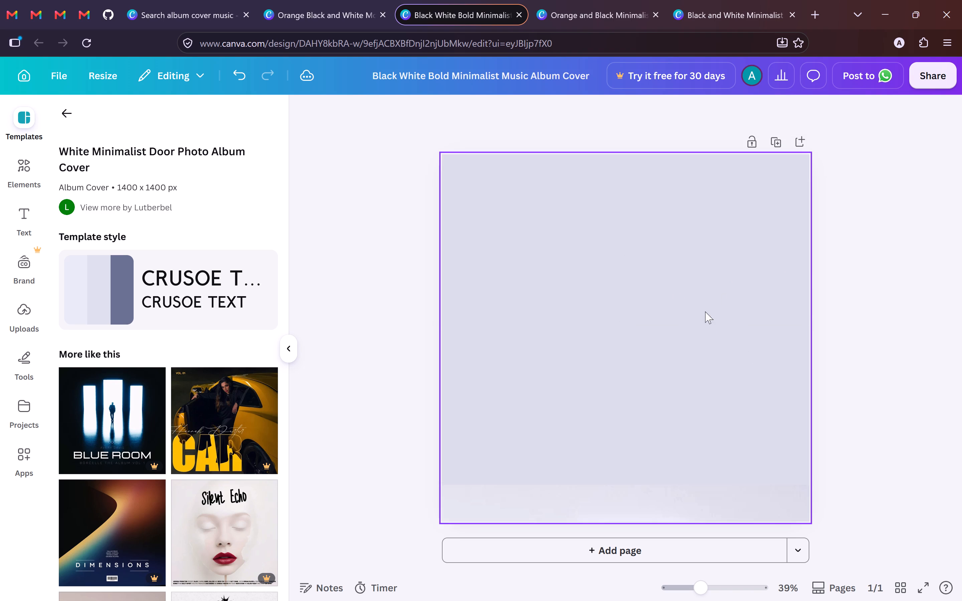
left_click(638, 268)
left_click_drag(589, 256, 626, 280)
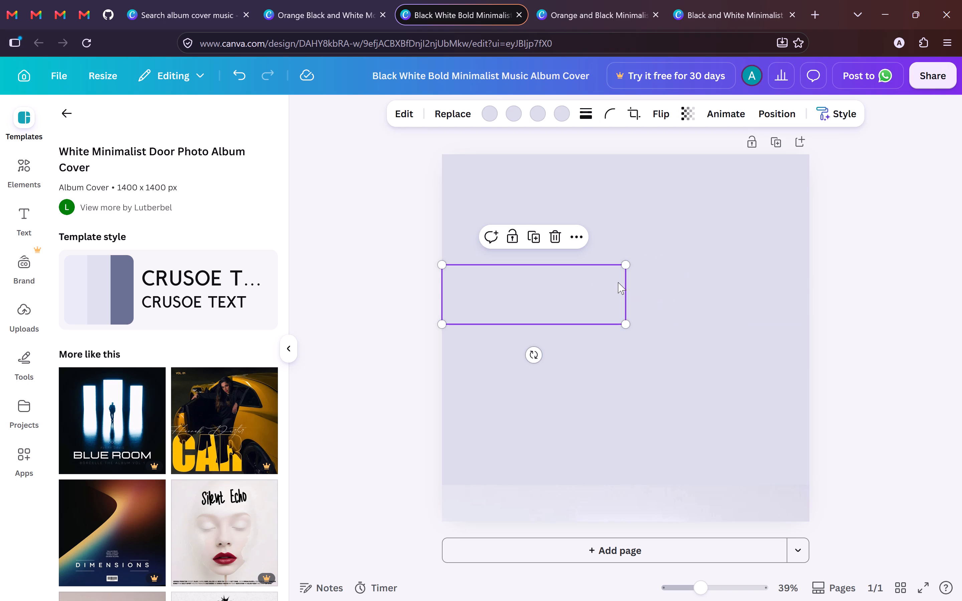
key("Delete")
left_click(726, 253)
left_click_drag(738, 222, 728, 252)
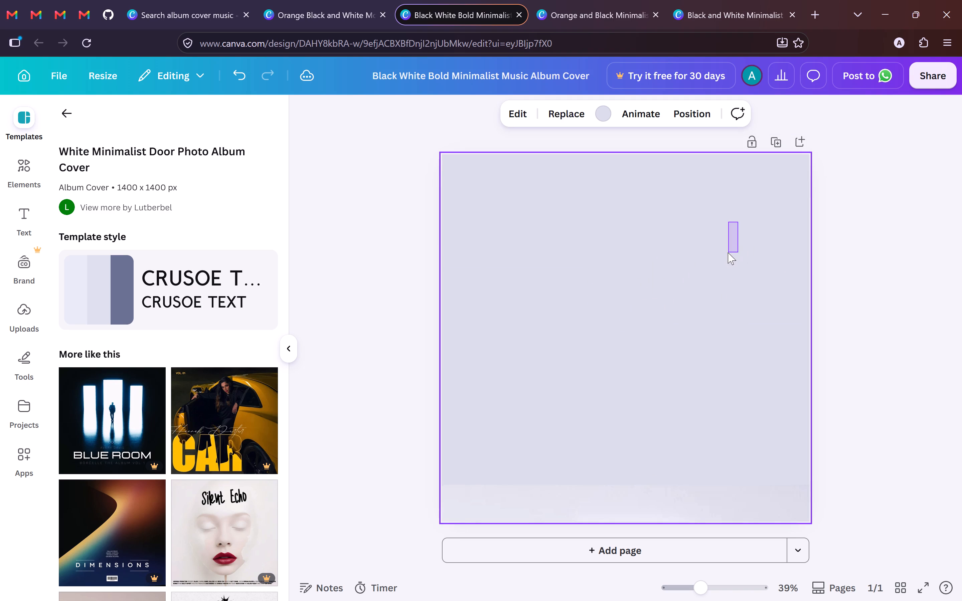
left_click_drag(728, 252, 738, 226)
left_click(728, 264)
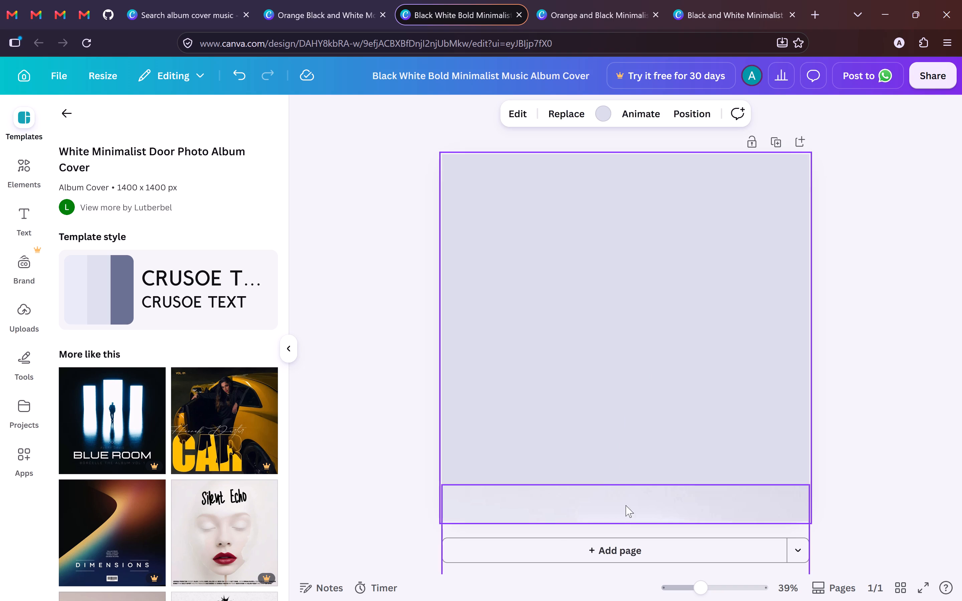
left_click(652, 510)
key("Delete")
left_click(646, 351)
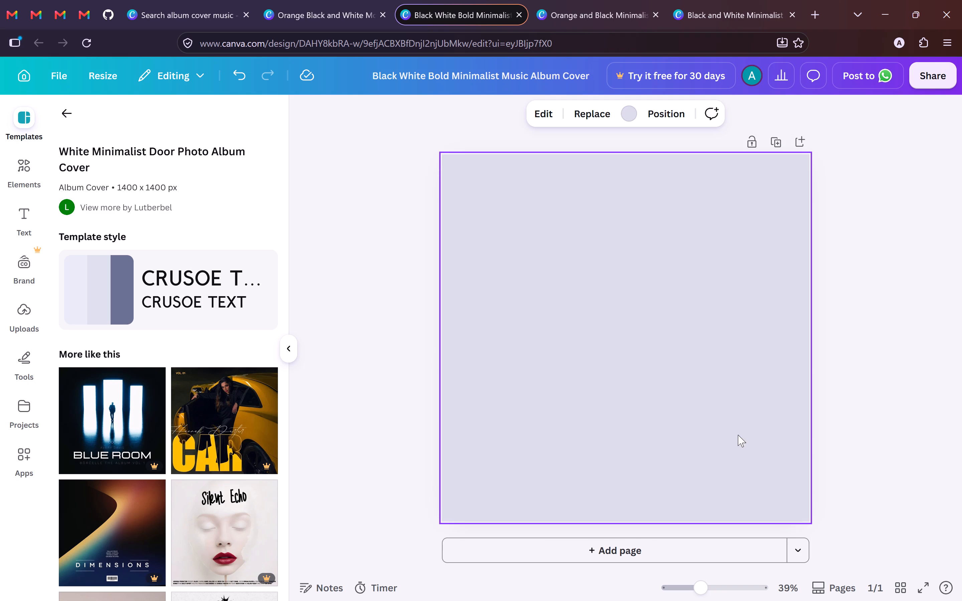
left_click(811, 389)
left_click_drag(707, 362, 732, 406)
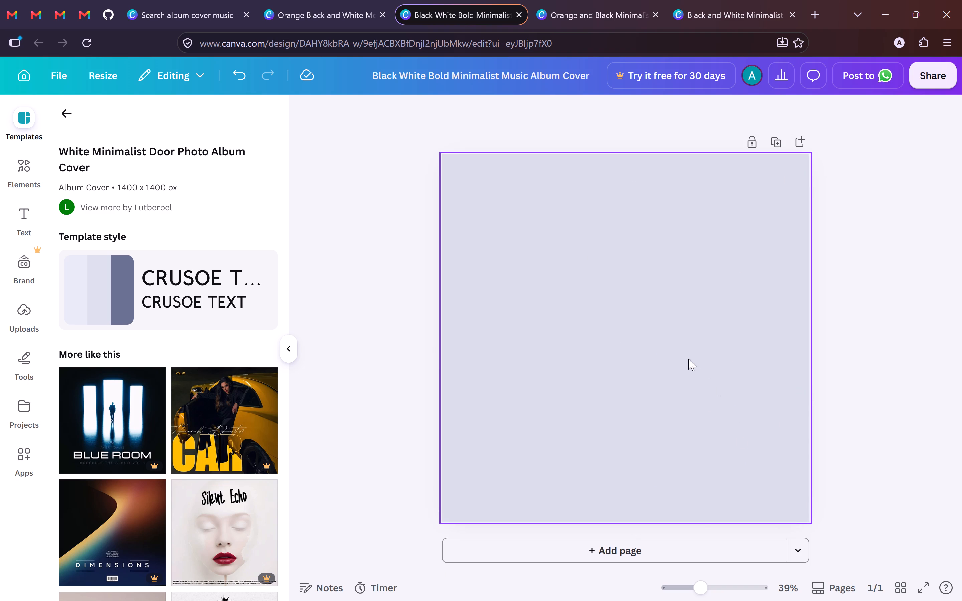
Copy the plain lavender background and delete it from the page.
right_click(594, 328)
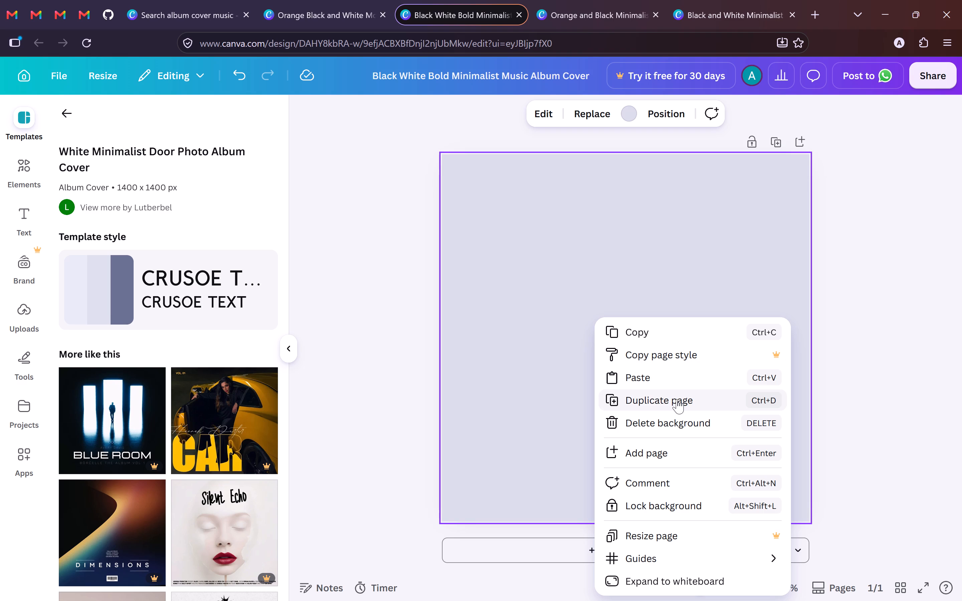
left_click(648, 336)
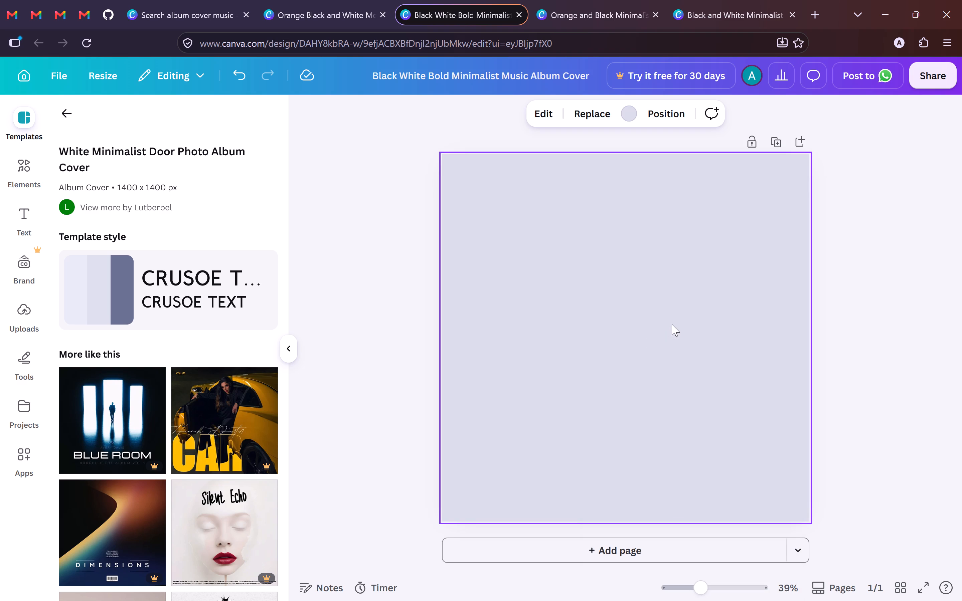
left_click(672, 324)
key("Delete")
left_click(678, 365)
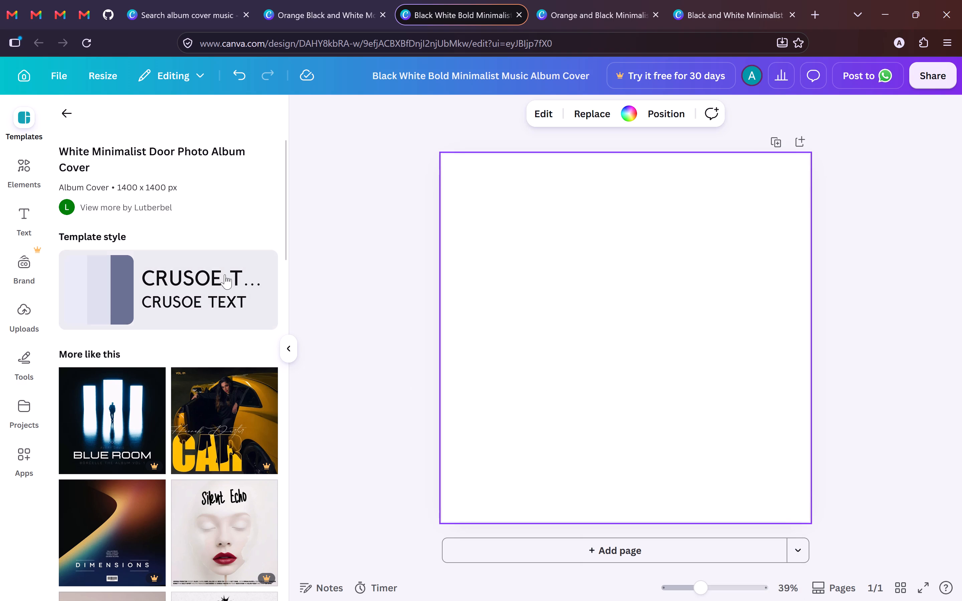
Clear the template search and search the album cover templates for "poster".
left_click(701, 336)
scroll(650, 415, "down", 2)
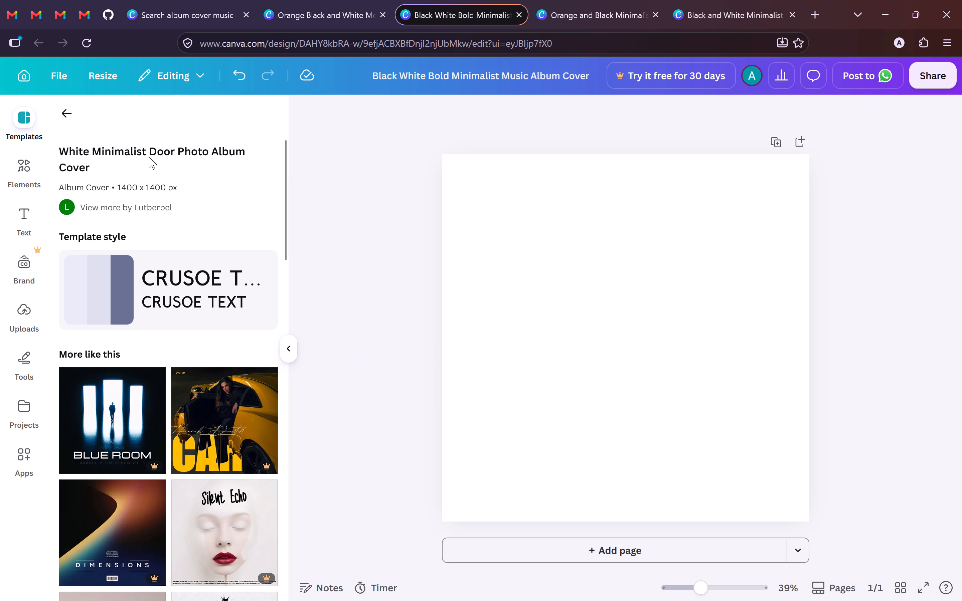
left_click(69, 116)
triple_click(155, 136)
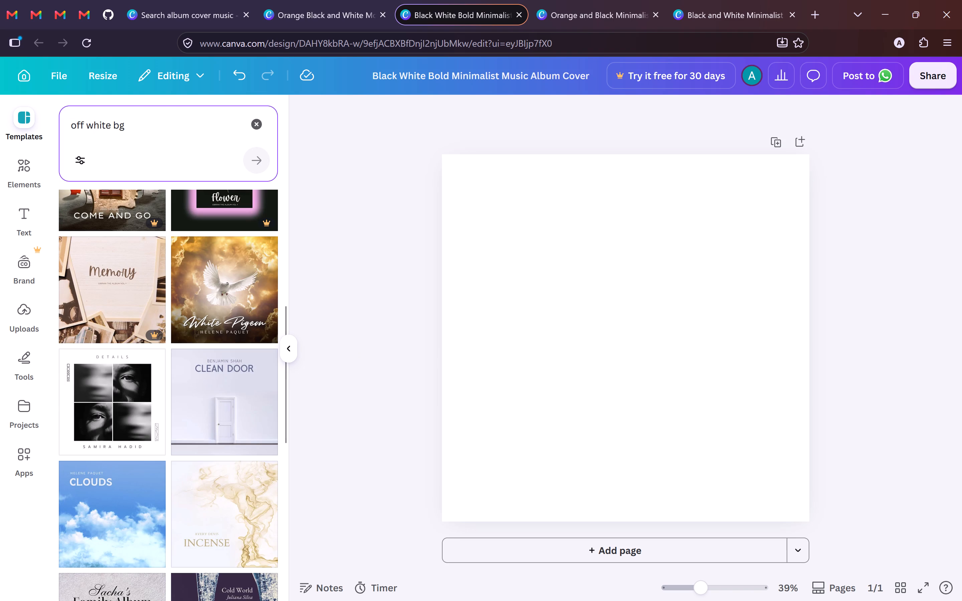
left_click(254, 125)
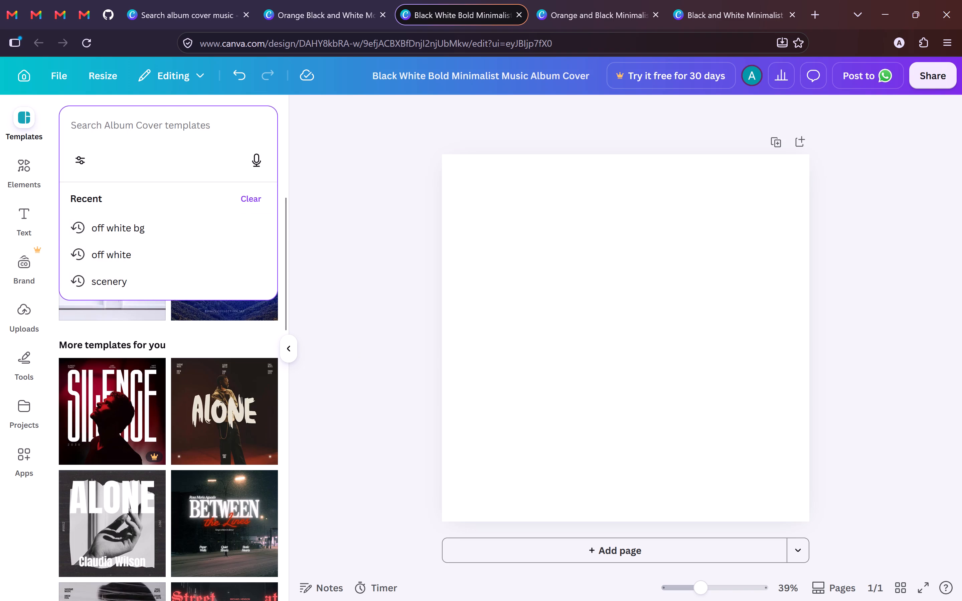
left_click(179, 135)
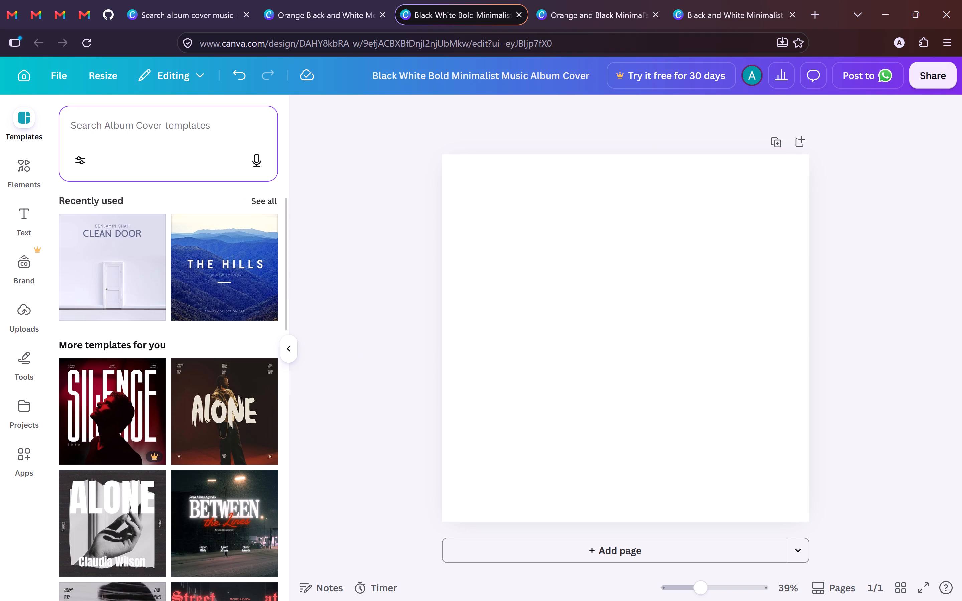
left_click(117, 118)
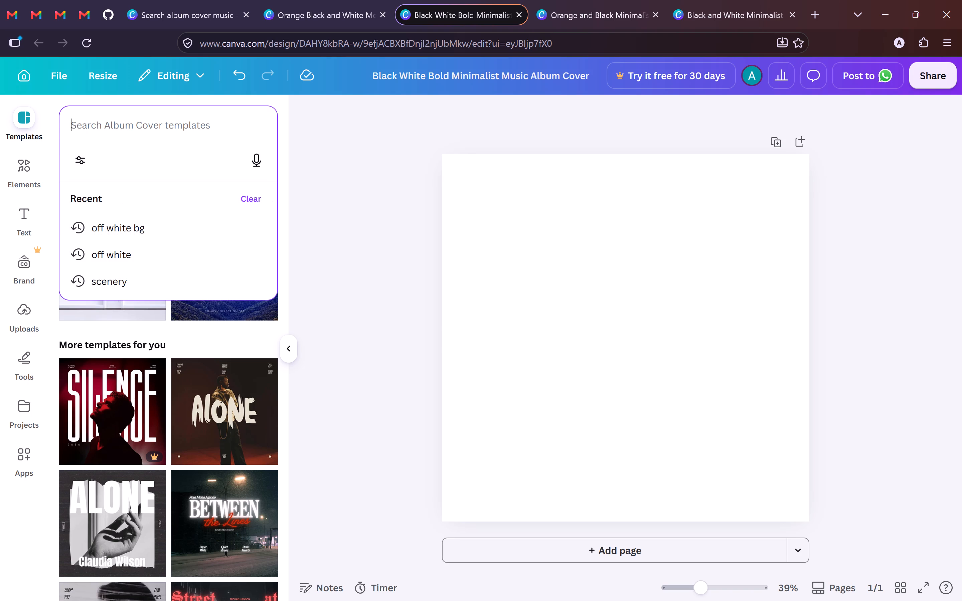
type("poster")
key("Return")
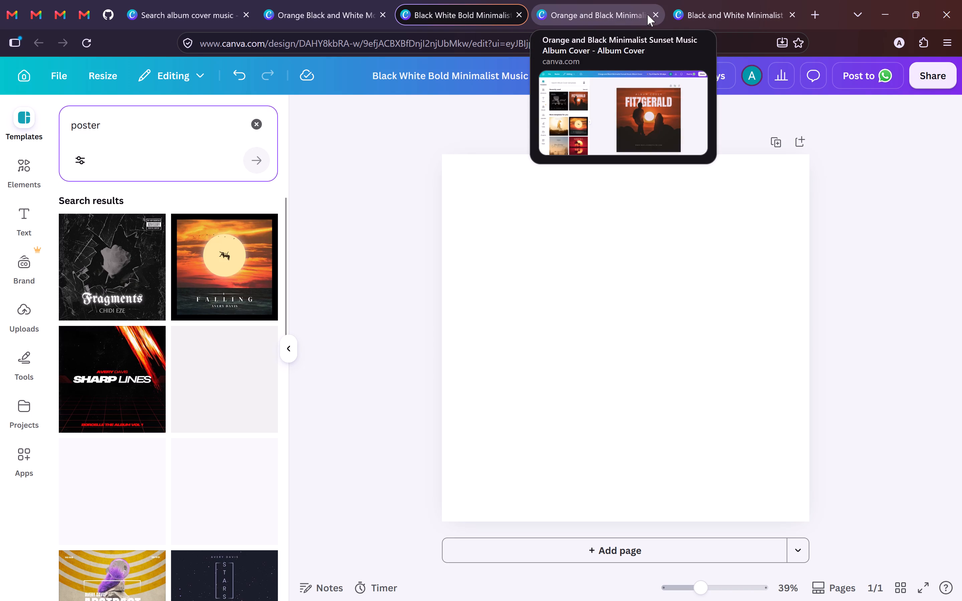
Close the Orange and Black Minimalist and the Black and White Minimalist design tabs.
left_click(654, 12)
left_click(654, 12)
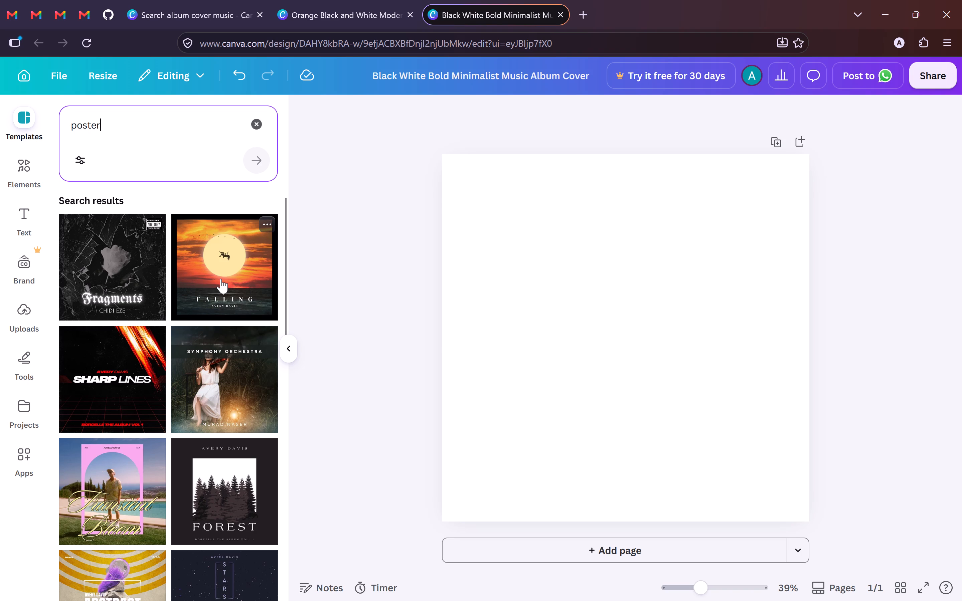
Extend the template search to "poster freshers party" and look through the resulting cover designs.
scroll(221, 279, "down", 6)
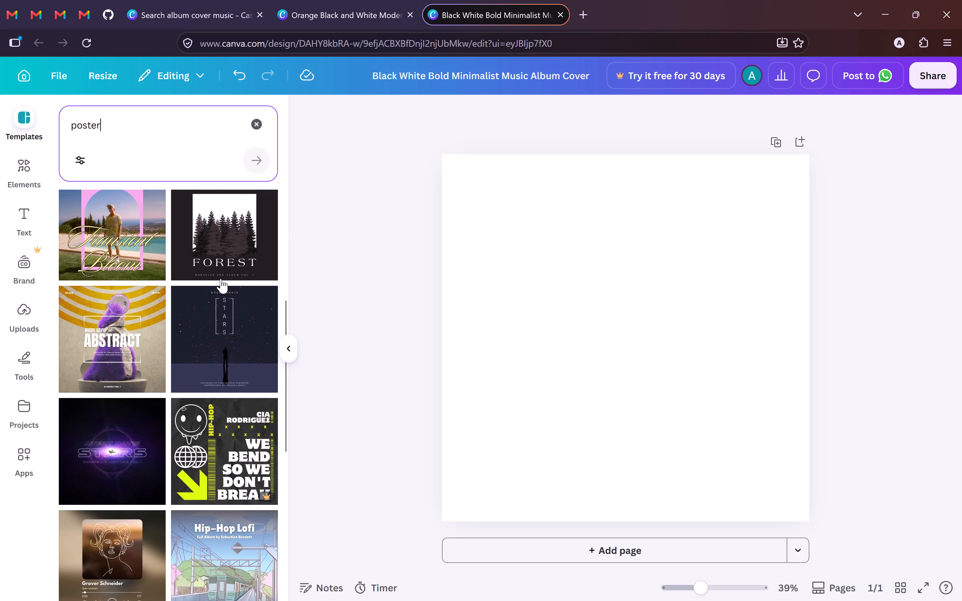
left_click(168, 131)
key("space")
type("freshers party")
key("Return")
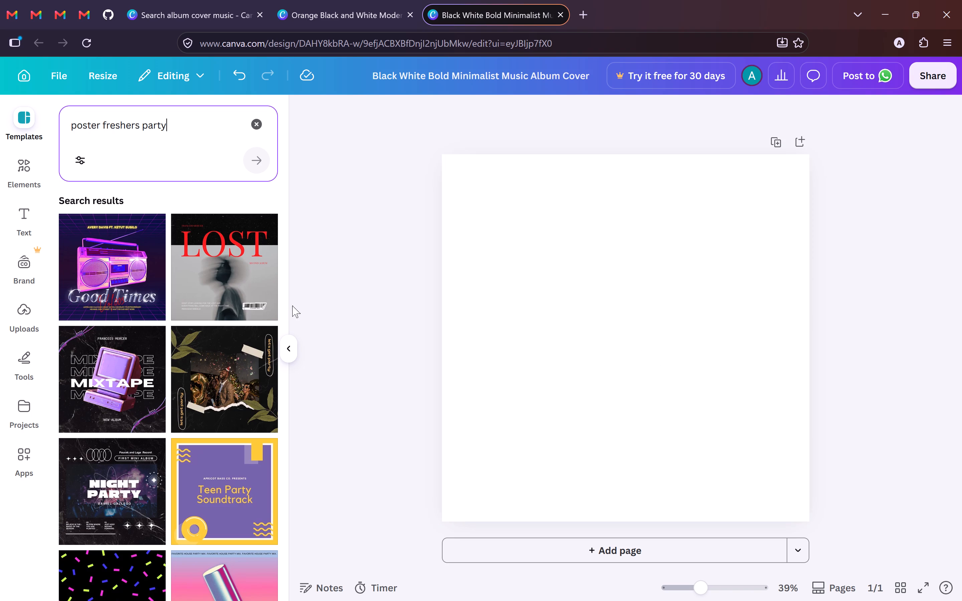
scroll(220, 425, "down", 1)
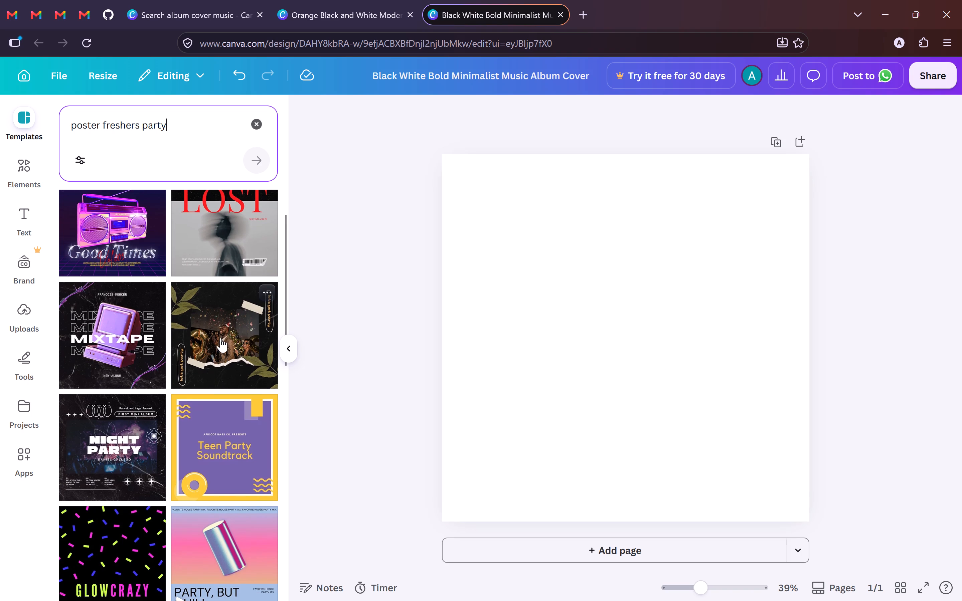
scroll(226, 363, "down", 4)
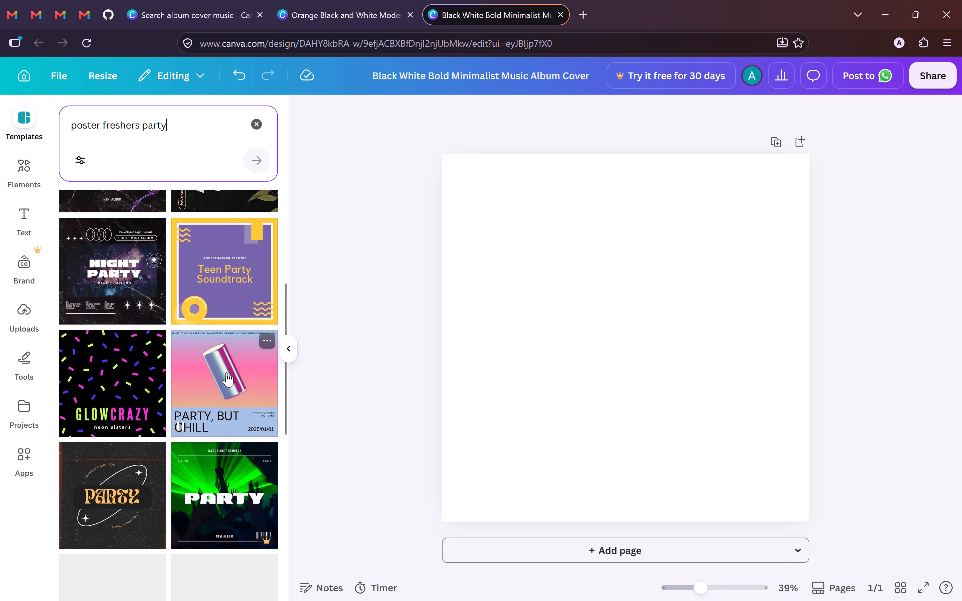
scroll(197, 439, "down", 3)
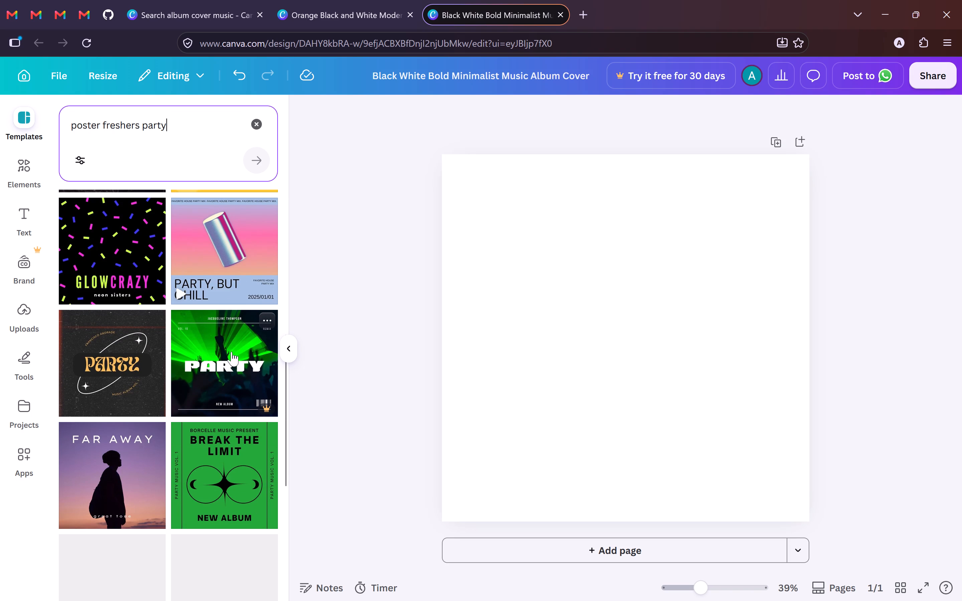
scroll(229, 403, "down", 1)
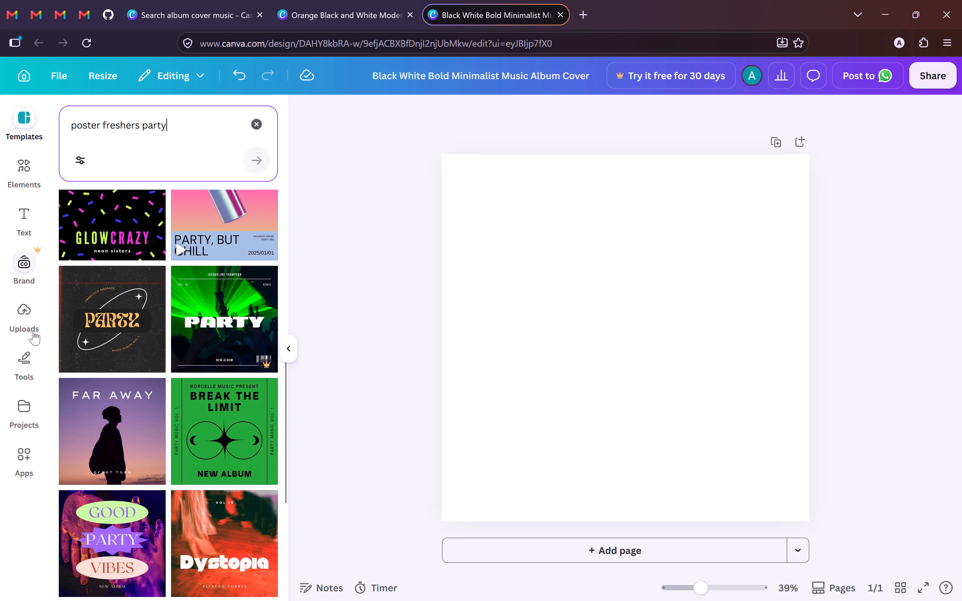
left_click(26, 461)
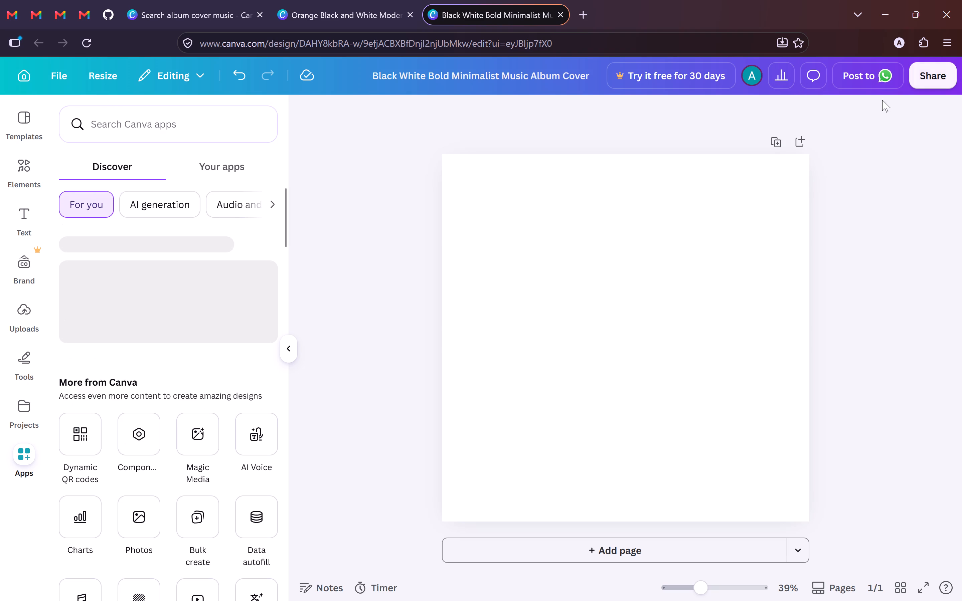
Look through the Canva apps on offer, from the top picks to the communication and file management categories.
scroll(187, 425, "down", 3)
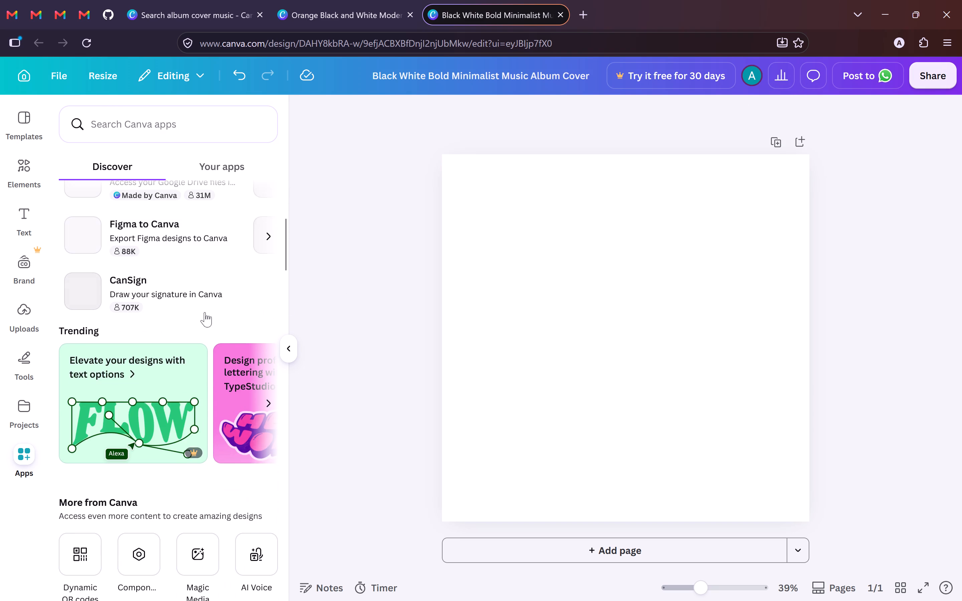
scroll(196, 292, "up", 1)
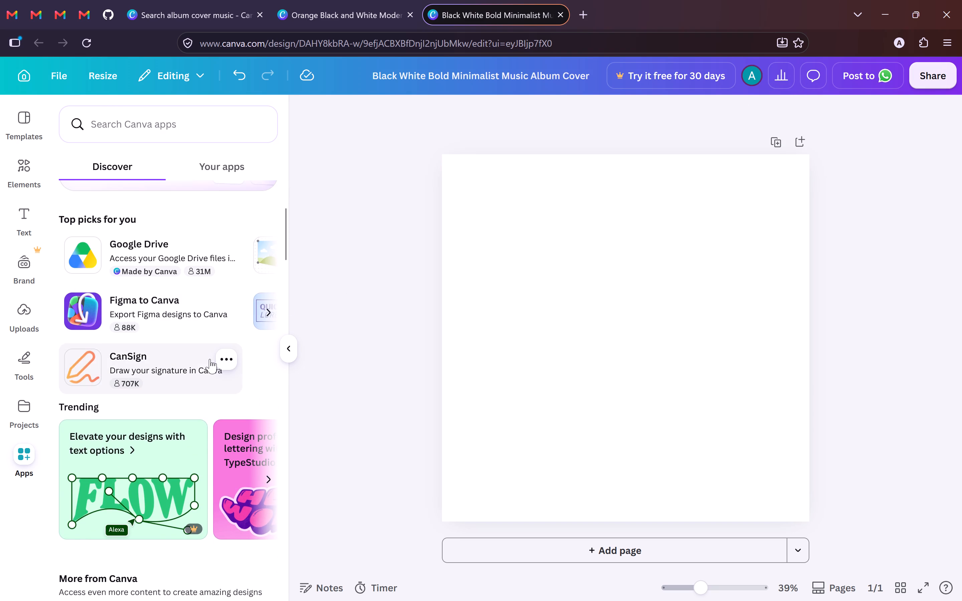
scroll(210, 359, "down", 8)
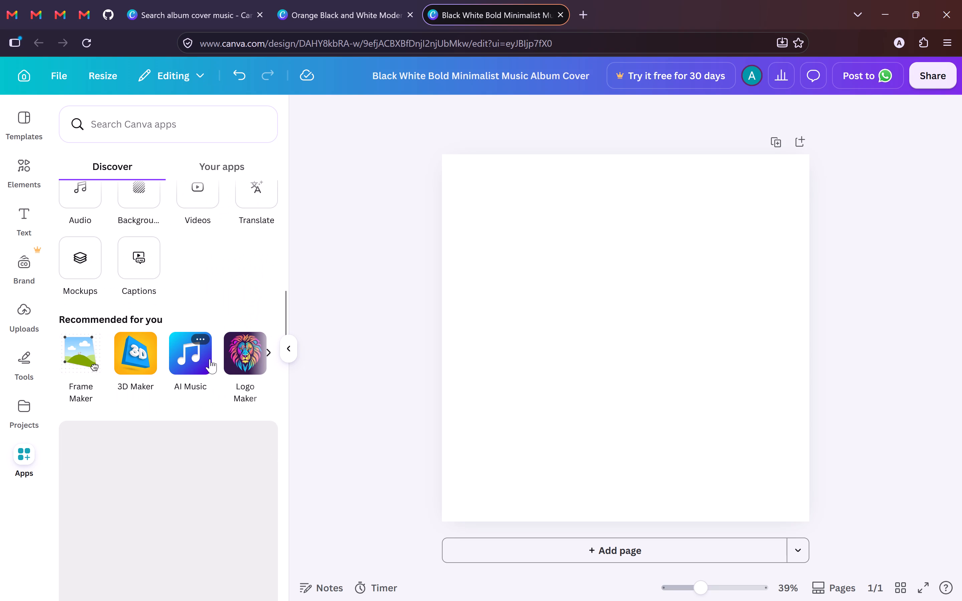
scroll(210, 359, "down", 4)
scroll(210, 359, "up", 4)
scroll(210, 359, "down", 2)
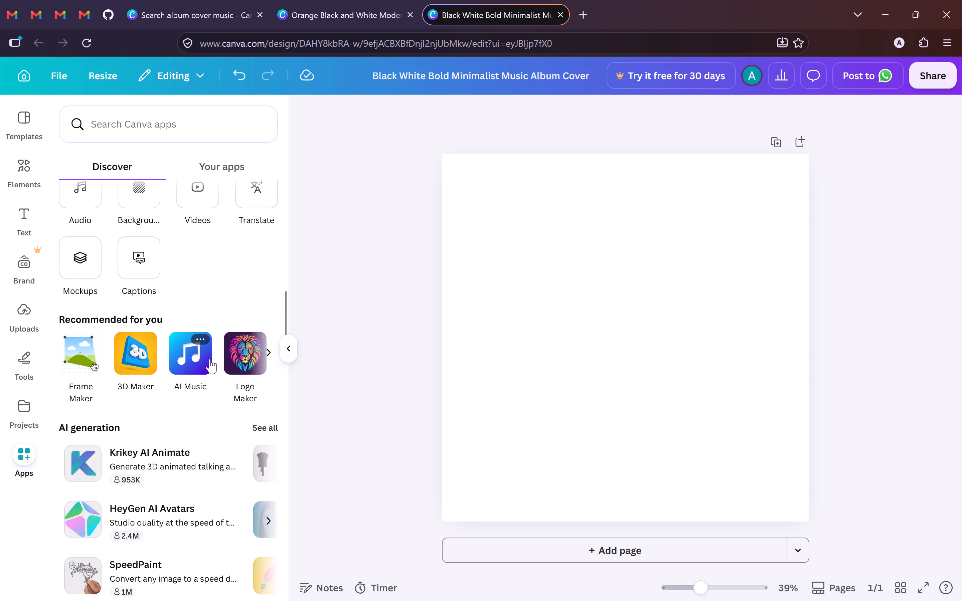
scroll(210, 359, "down", 8)
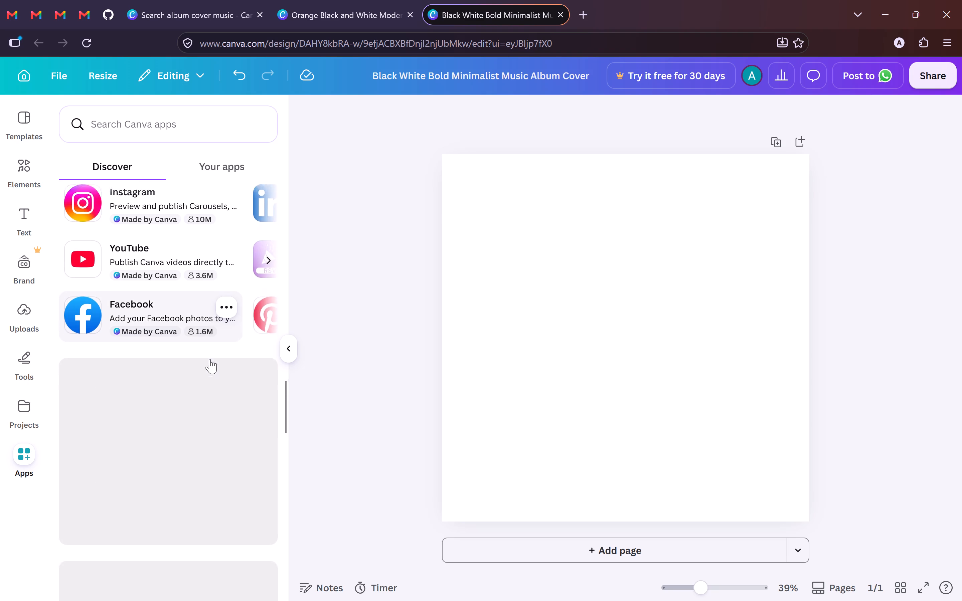
scroll(210, 359, "down", 2)
scroll(210, 359, "up", 3)
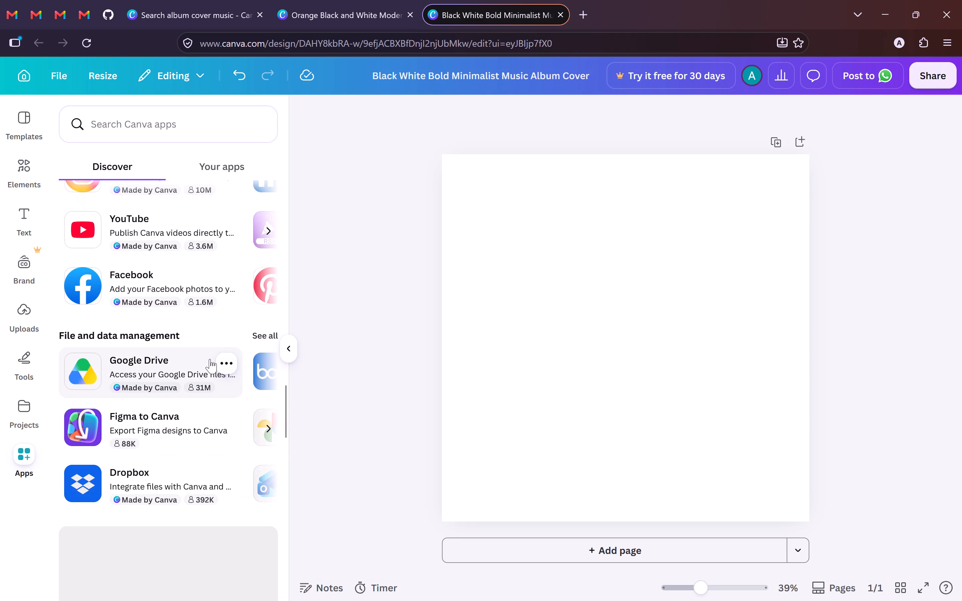
scroll(210, 359, "up", 2)
scroll(210, 359, "down", 1)
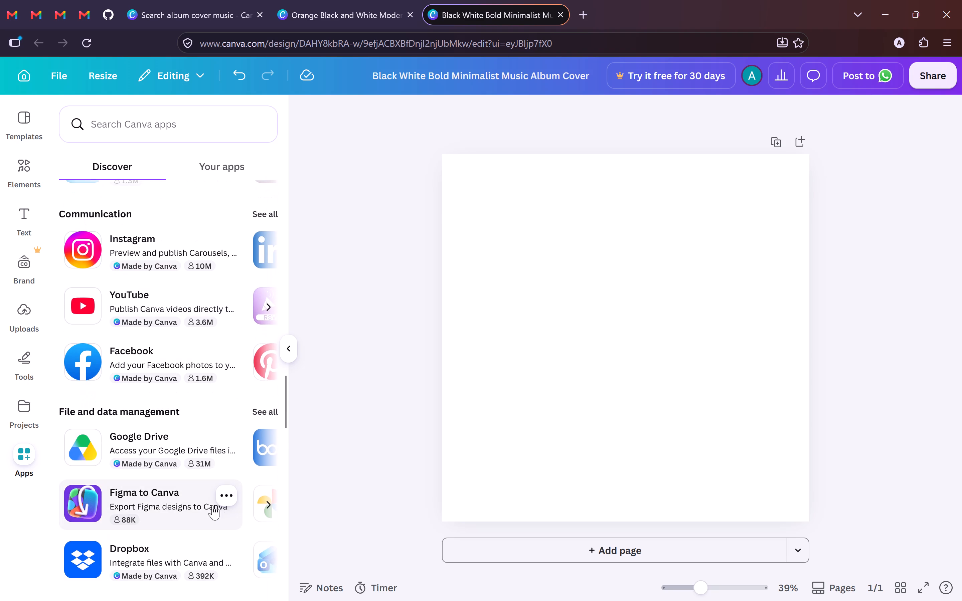
scroll(201, 499, "up", 5)
scroll(204, 377, "up", 11)
scroll(203, 349, "down", 4)
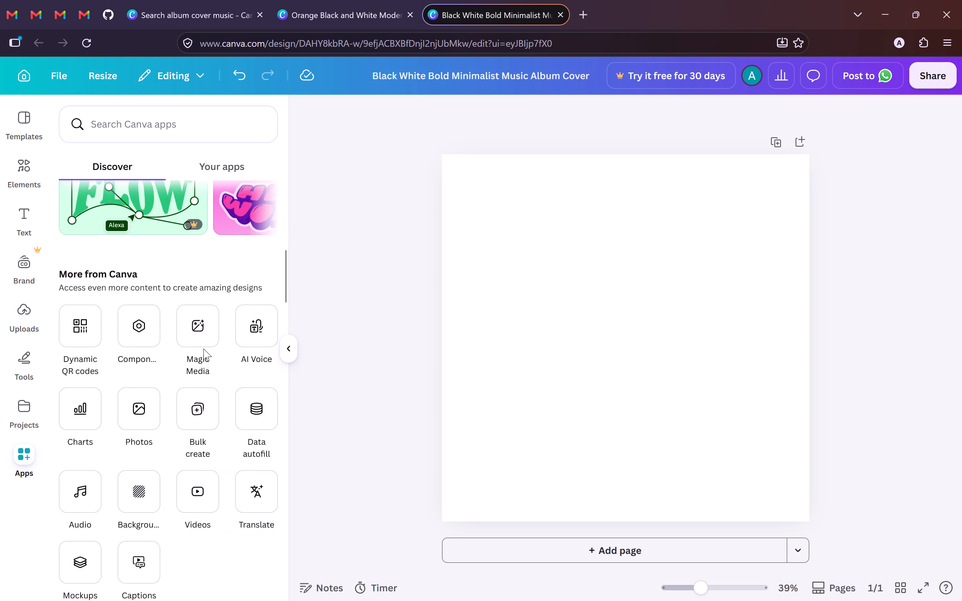
scroll(203, 349, "down", 1)
scroll(221, 386, "up", 3)
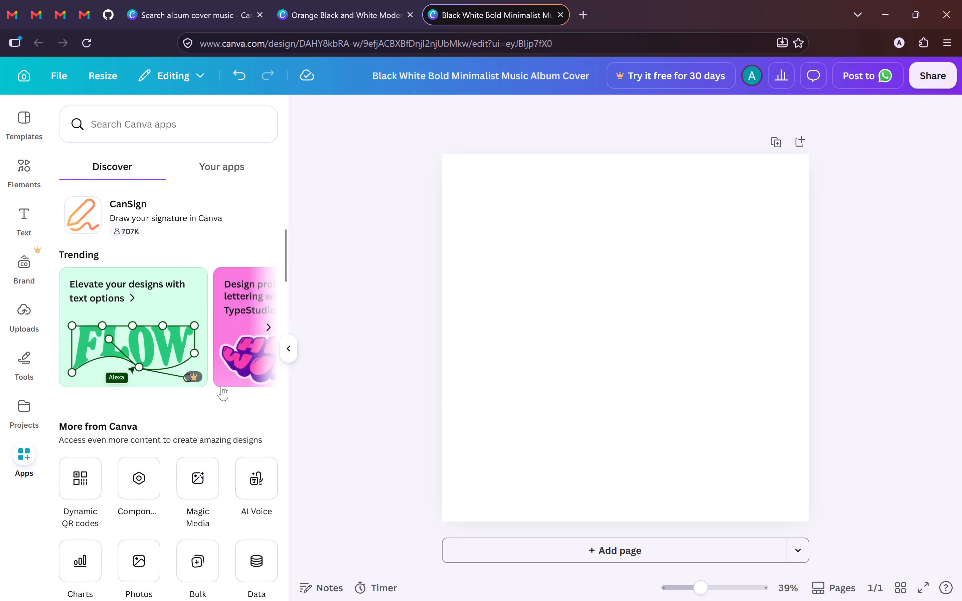
scroll(221, 384, "up", 9)
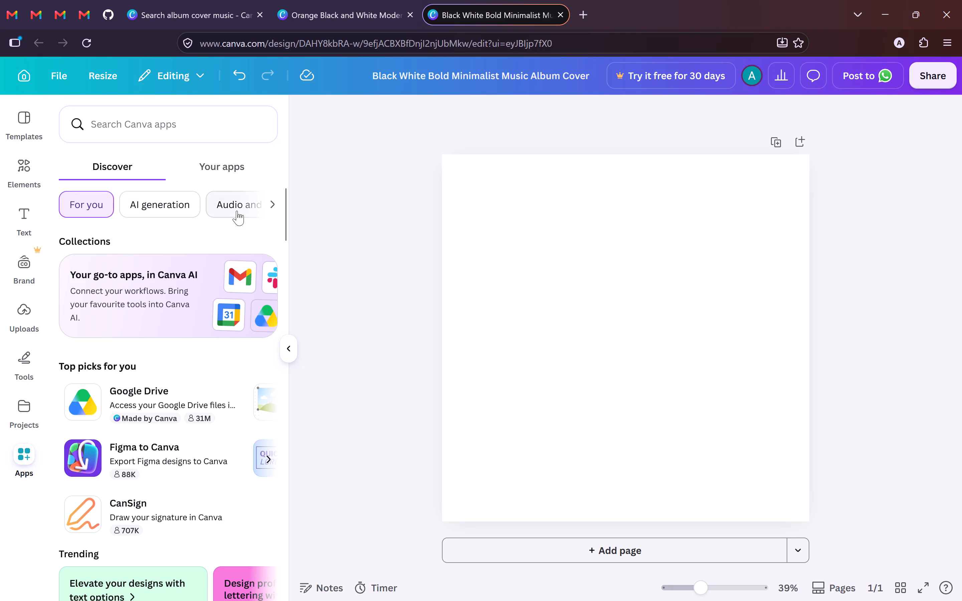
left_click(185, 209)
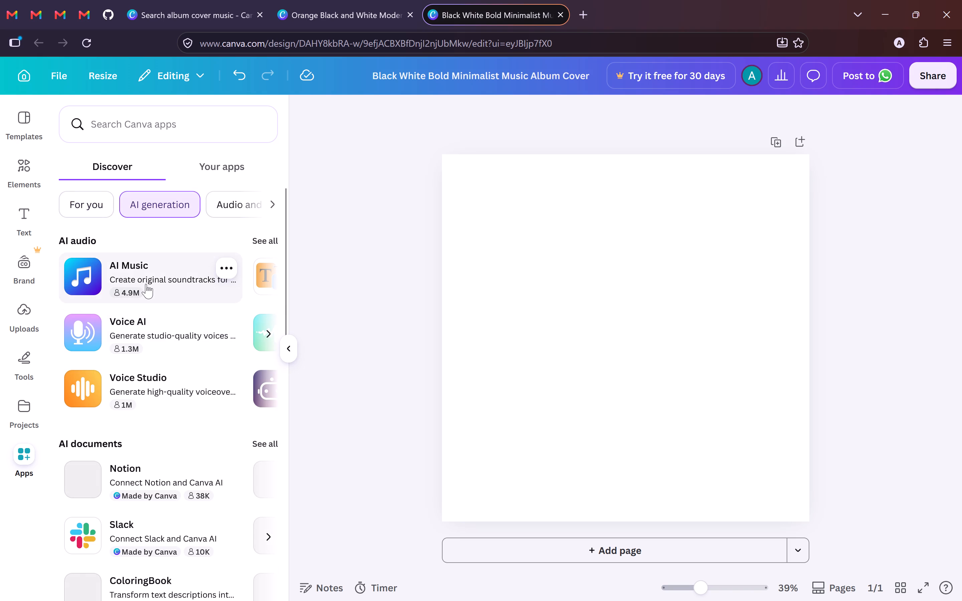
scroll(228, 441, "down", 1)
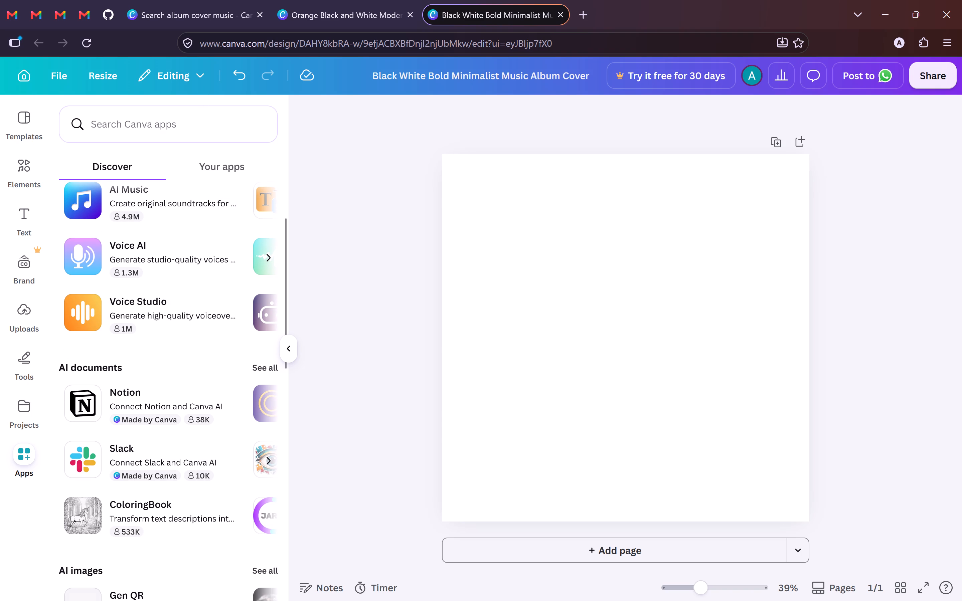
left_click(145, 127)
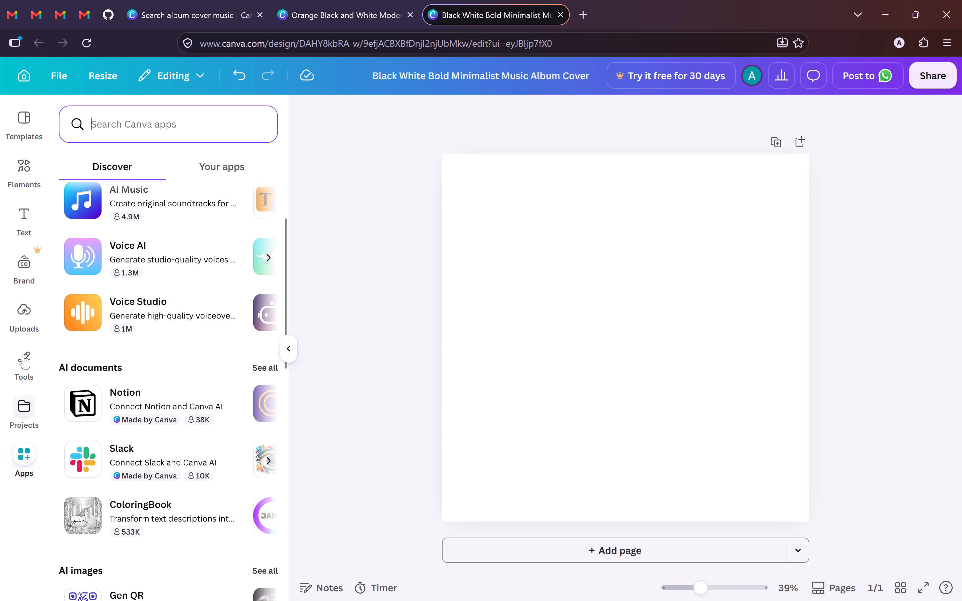
Switch to the Orange Black and White vinyl cover design and delete its blue music player controls graphic.
left_click(388, 19)
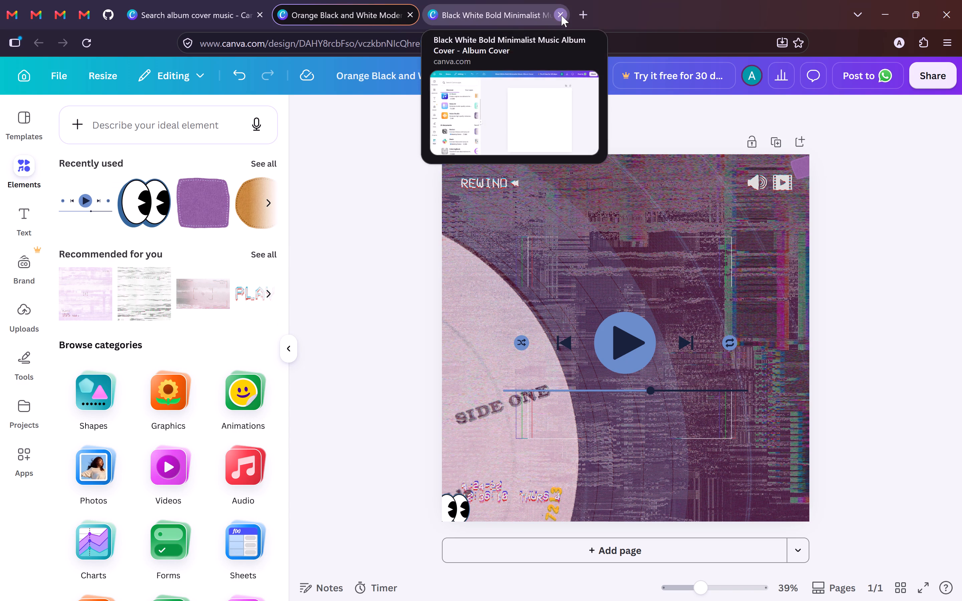
left_click(424, 80)
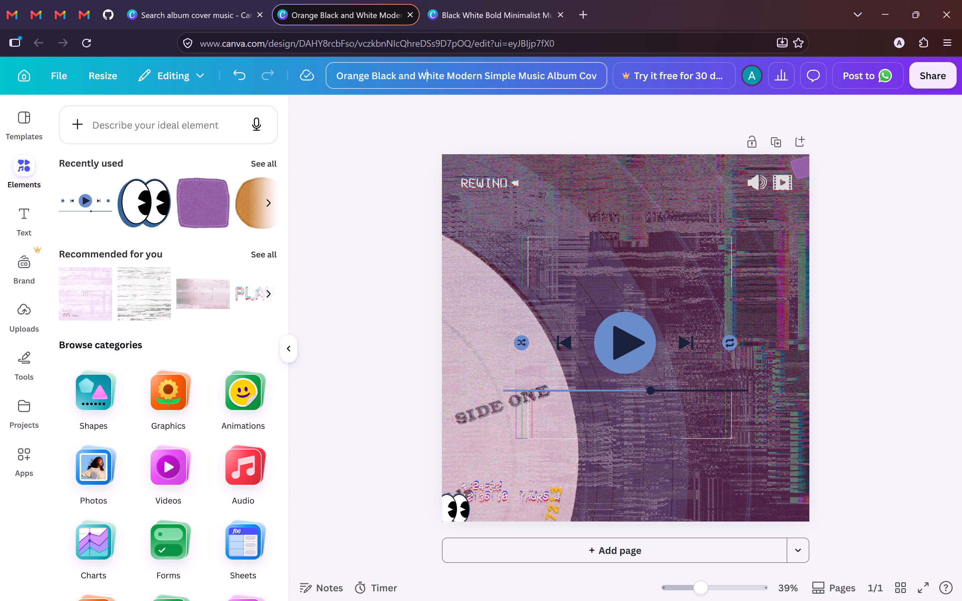
key("ctrl+a")
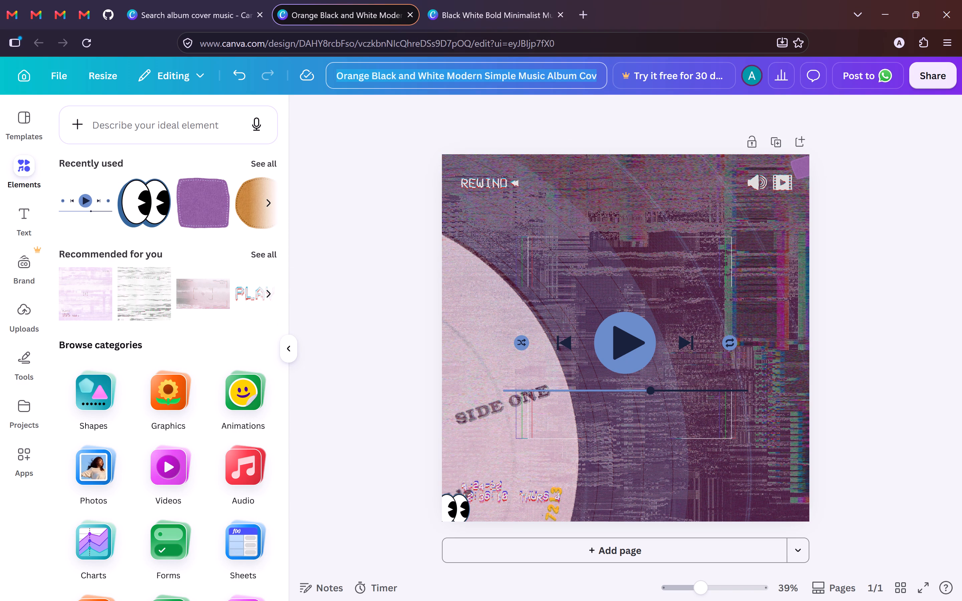
left_click(655, 325)
key("Delete")
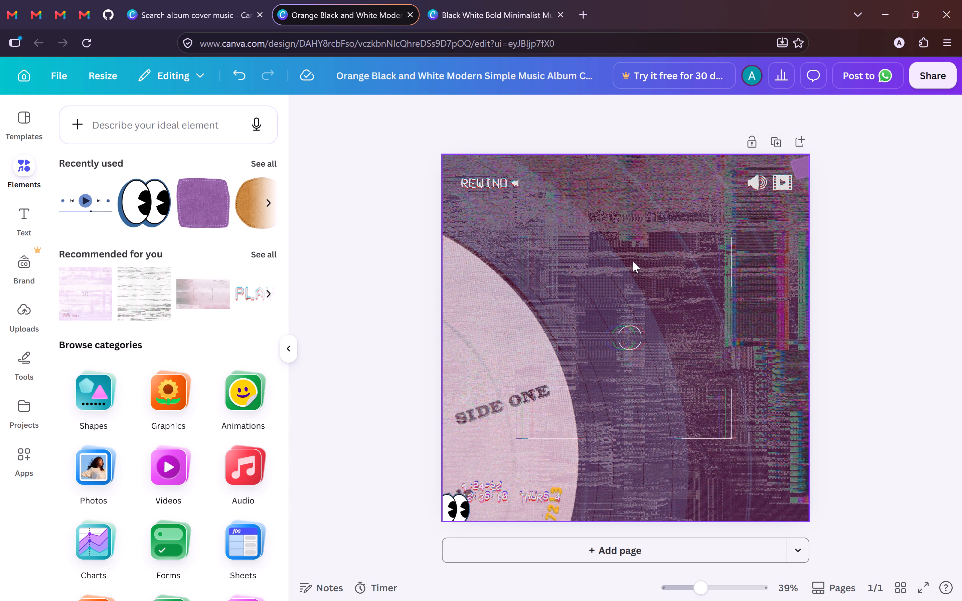
Rename the vinyl cover design as RETRO STYLE SPOTIFY COVER REMAKE.
triple_click(468, 67)
double_click(474, 75)
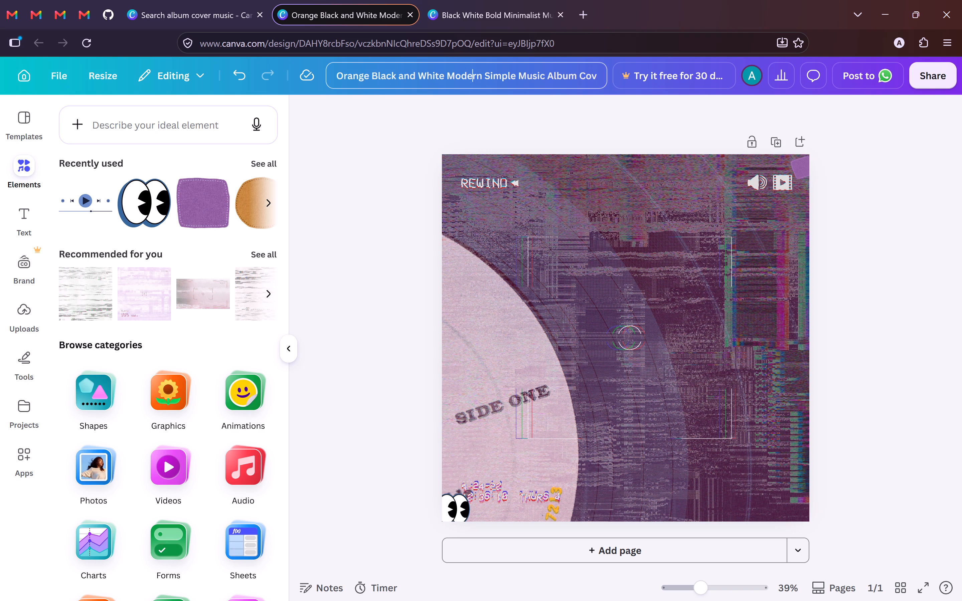
type("retro style")
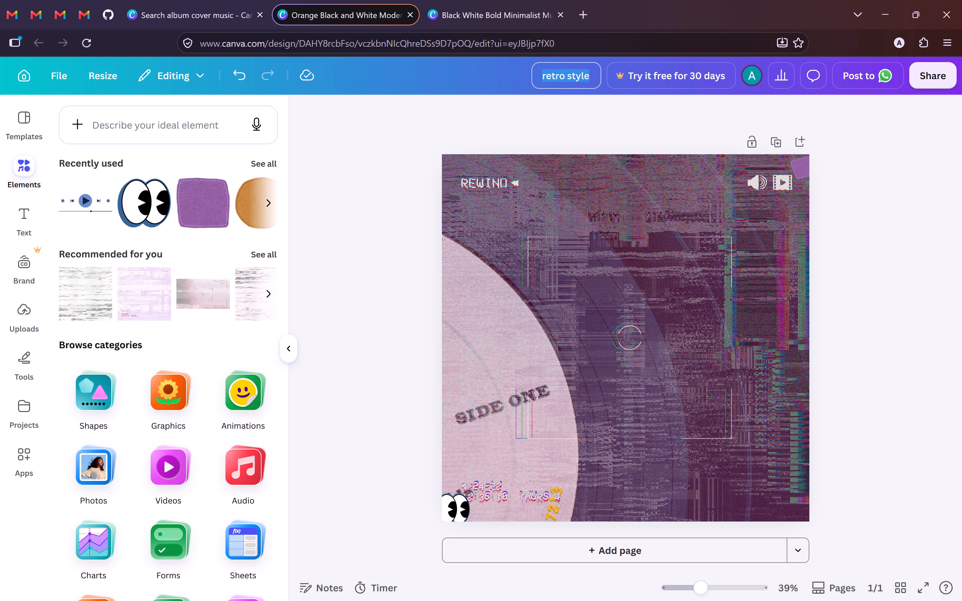
type("RETRO STYLE SPOTIFY")
key("space")
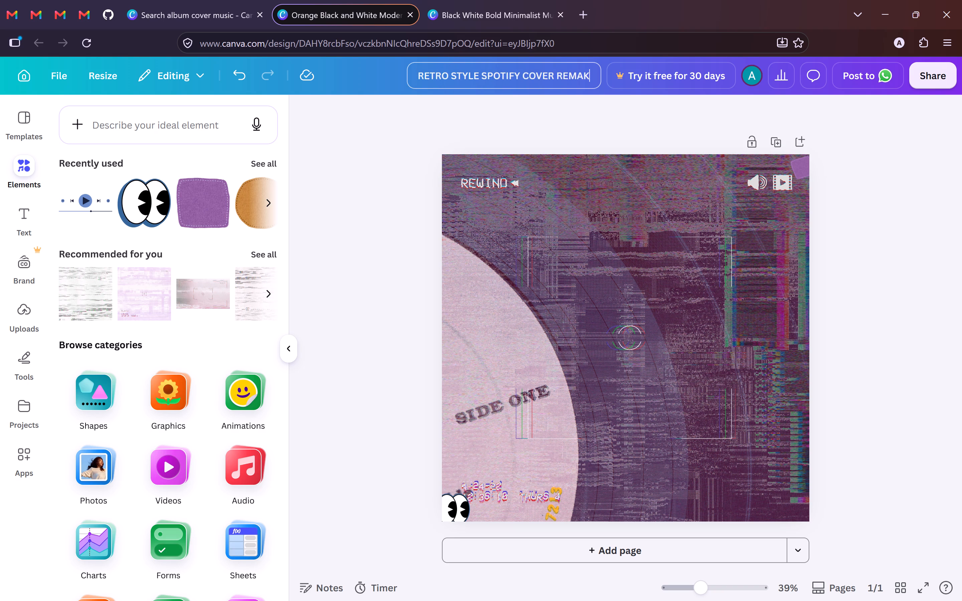
left_click(890, 256)
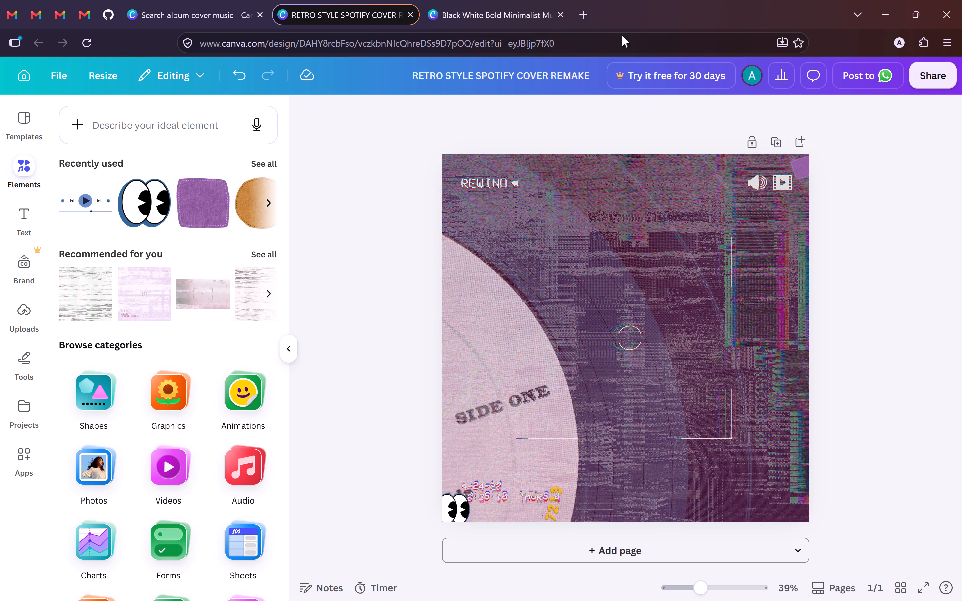
Search the web in a new tab for images of the Atlantis song.
left_click(590, 12)
type("atlnt")
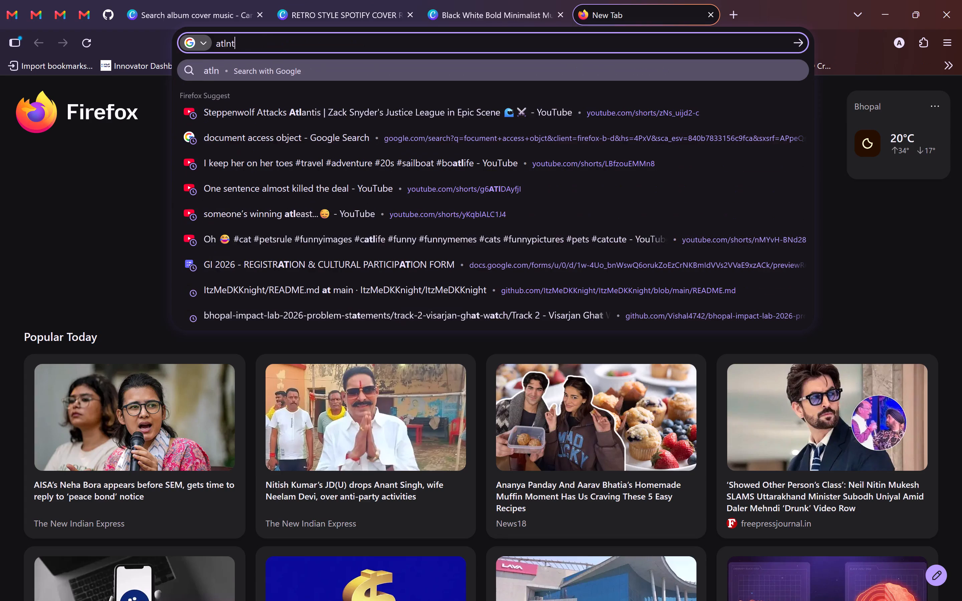
key("BackSpace")
key("BackSpace")
type("ants")
key("BackSpace")
type("is sog")
key("Return")
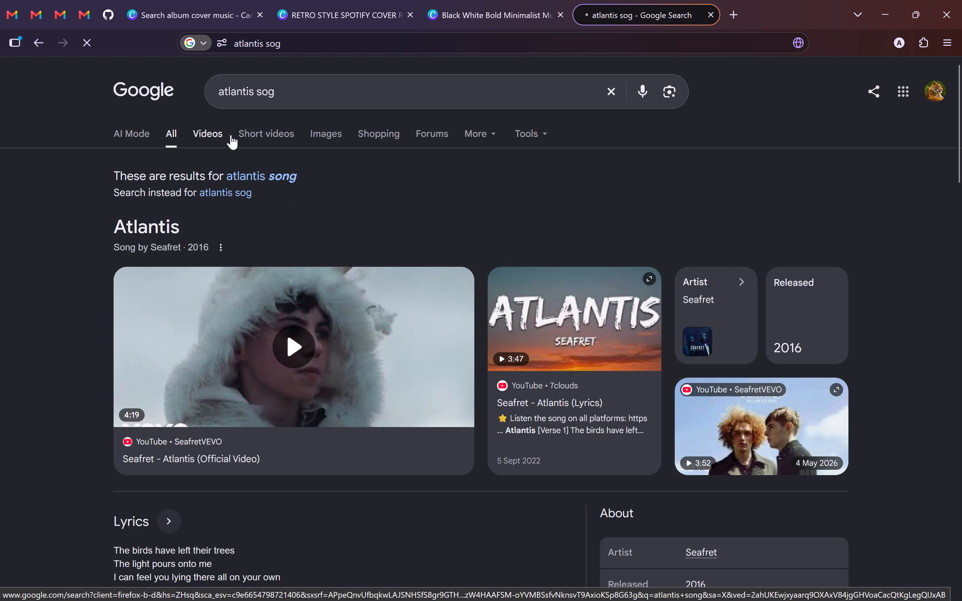
left_click(328, 134)
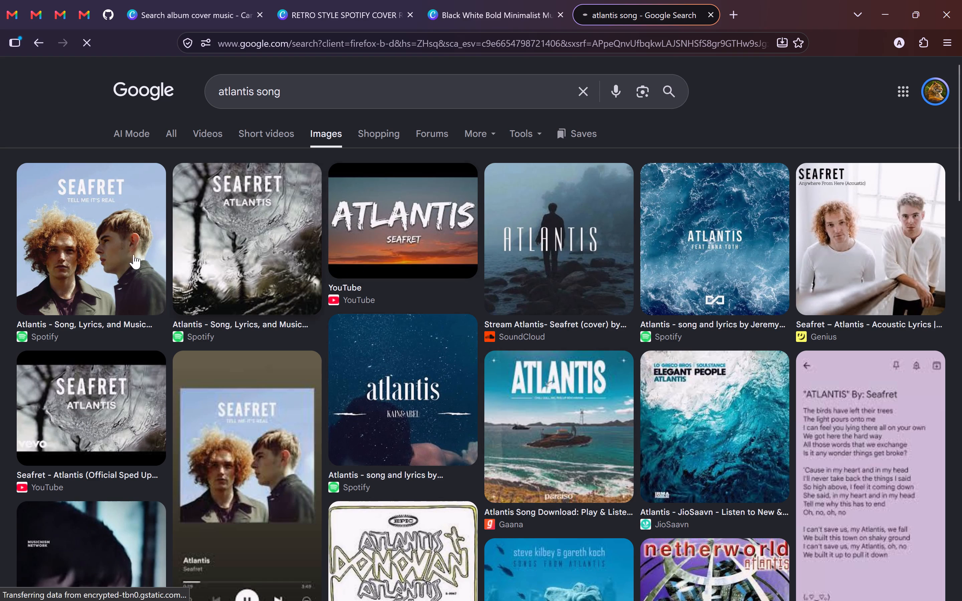
Copy the Seafret "Tell Me It's Real" cover image from the Spotify result.
left_click(95, 242)
right_click(765, 286)
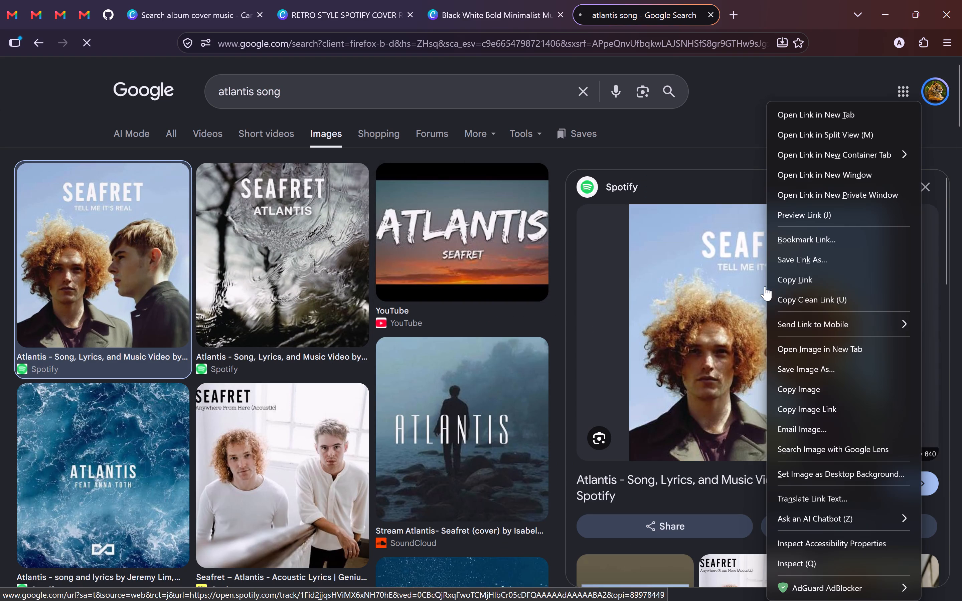
right_click(718, 267)
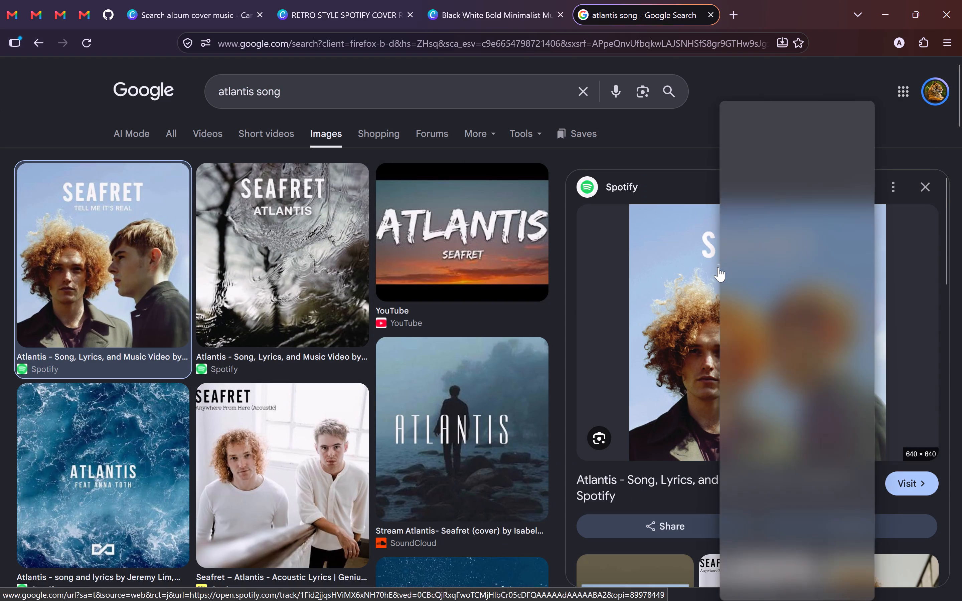
left_click(801, 390)
Return to the retro Spotify cover design and close the empty Black White Bold Minimalist design tab.
left_click(480, 0)
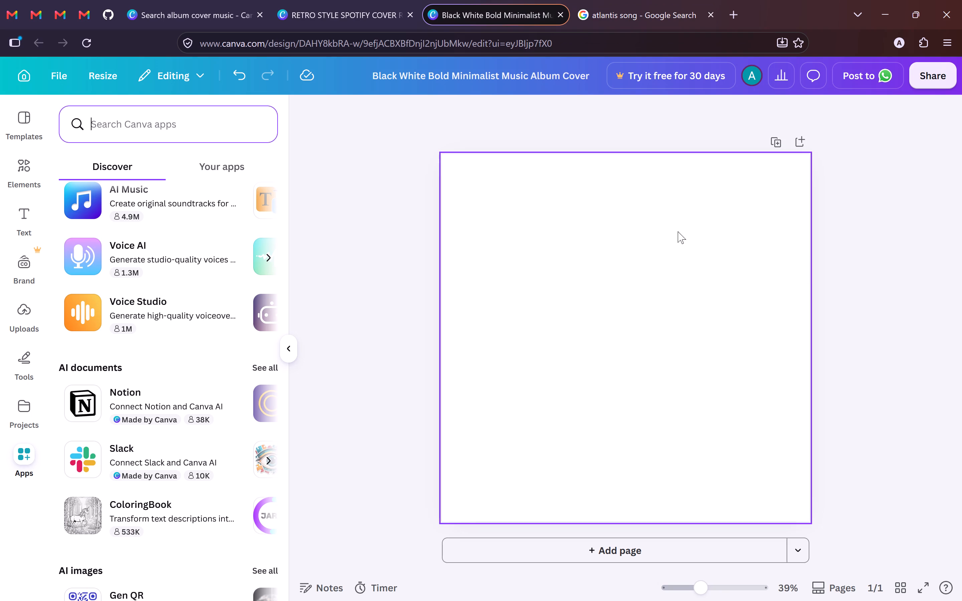
left_click(354, 7)
left_click(562, 13)
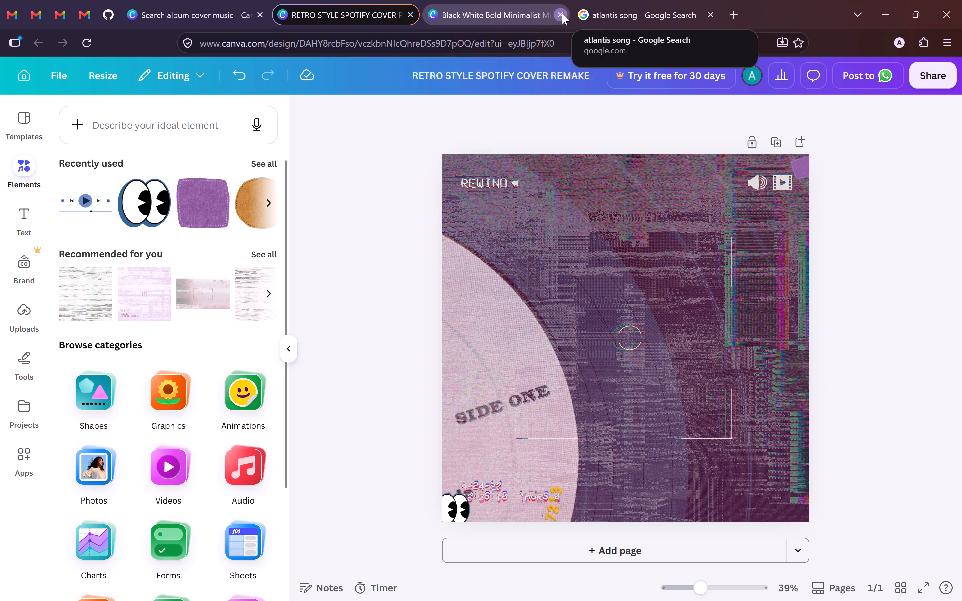
Move the purple glitch overlay toward the page's lower-right corner, uncovering the upper part of the vinyl background.
left_click_drag(568, 251, 586, 279)
left_click_drag(638, 280, 666, 378)
left_click(637, 241)
left_click_drag(601, 255, 684, 379)
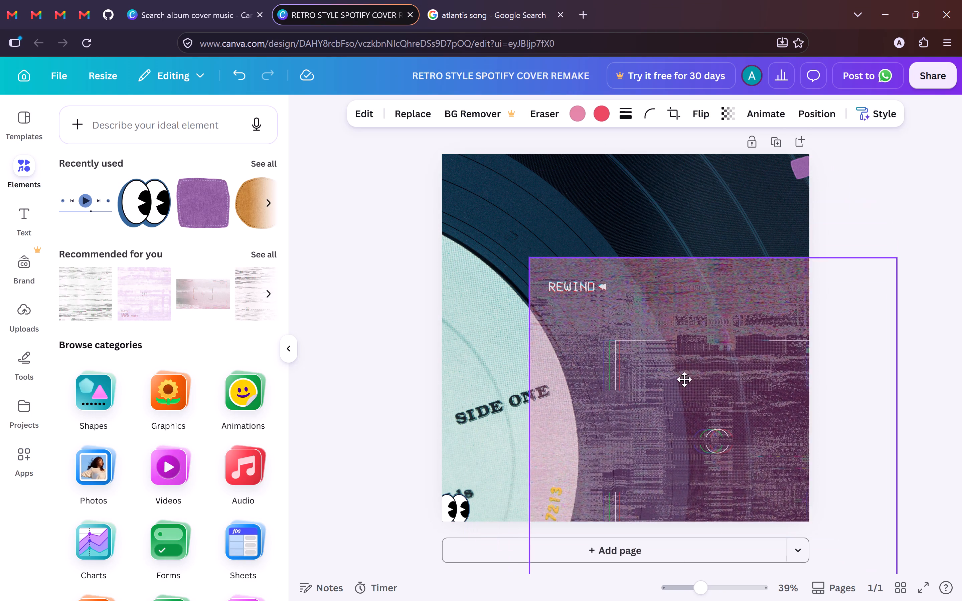
left_click_drag(684, 379, 680, 441)
Paste the copied Seafret cover image onto the vinyl cover page.
left_click(568, 260)
key("ctrl+v")
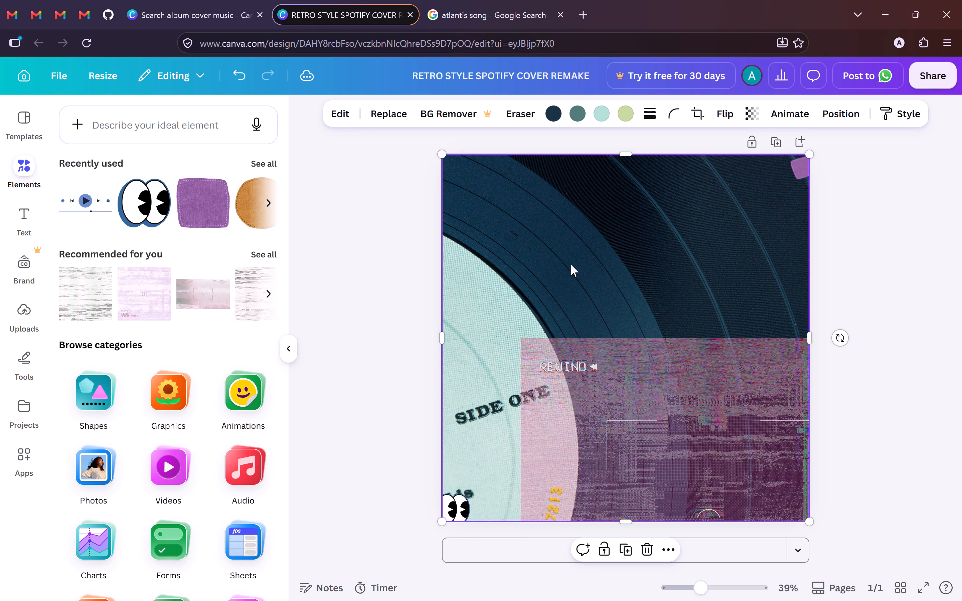
Bring the purple glitch overlay in front of the Seafret cover image by deleting and re-pasting a copy of it.
left_click(761, 400)
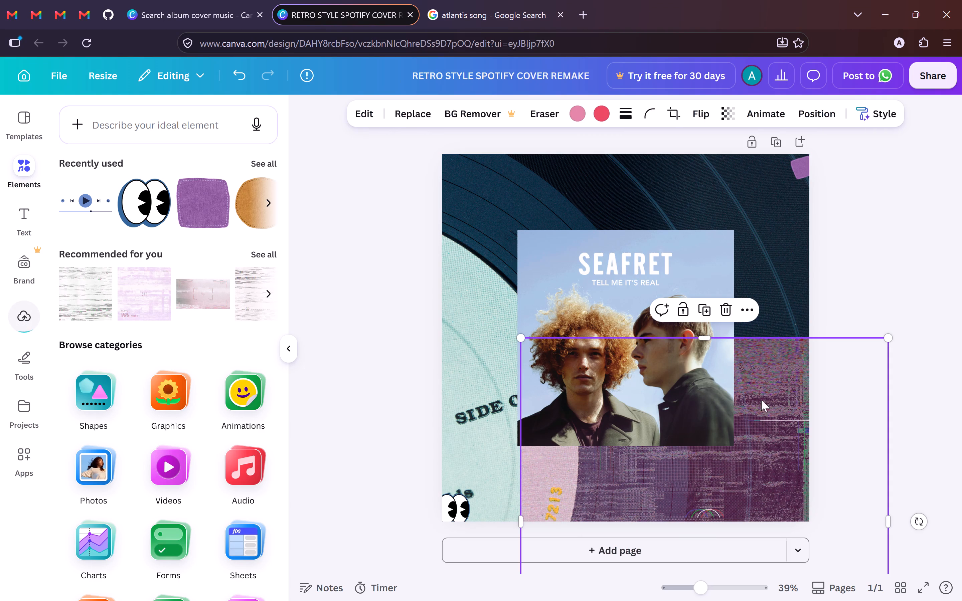
key("ctrl+c")
key("Delete")
key("ctrl+v")
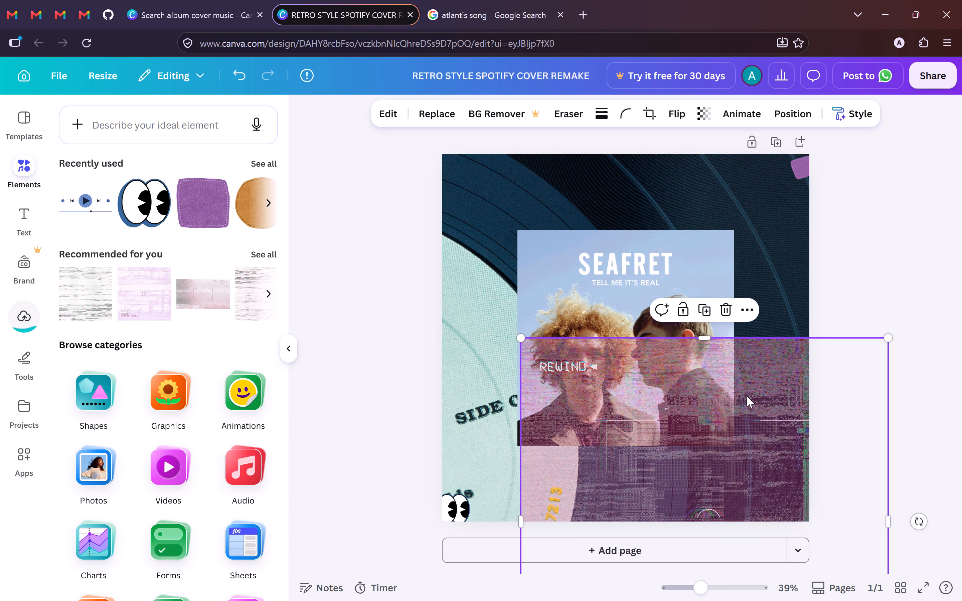
Resize the Seafret cover image to about 60% of the page width and center it on the vinyl background.
left_click(595, 282)
left_click_drag(595, 283, 519, 212)
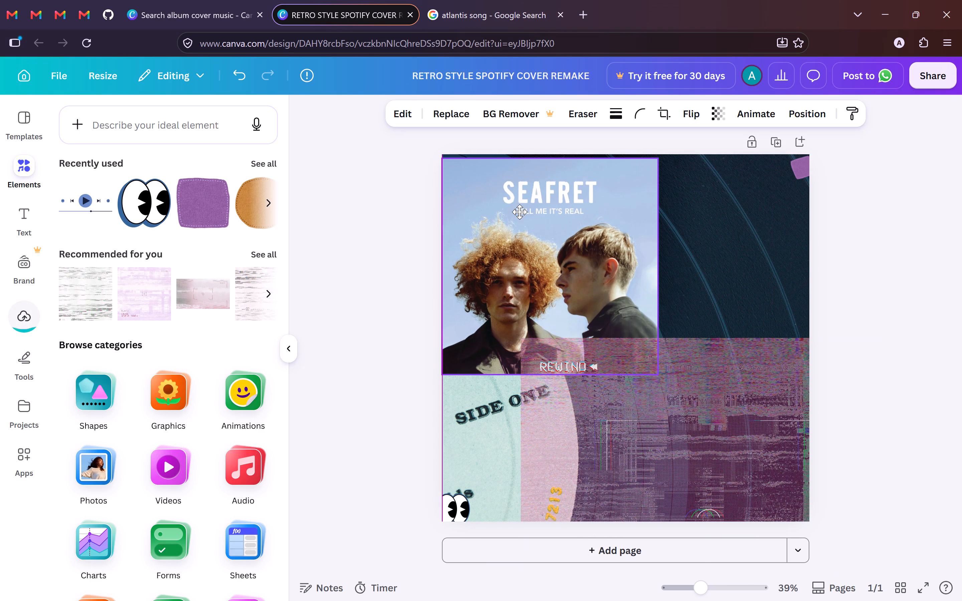
left_click_drag(519, 212, 519, 208)
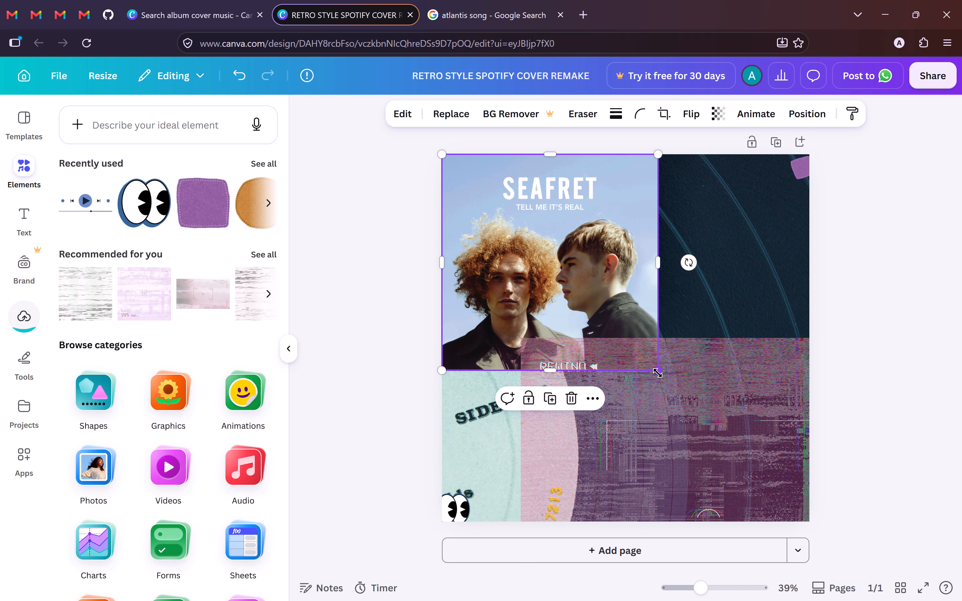
left_click_drag(658, 373, 738, 442)
left_click_drag(553, 269, 553, 268)
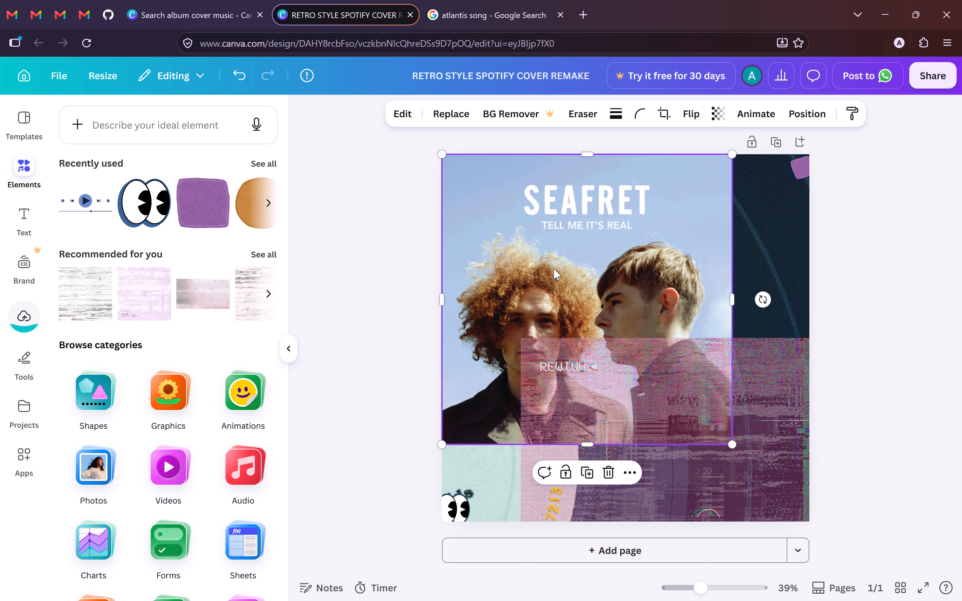
left_click_drag(553, 268, 593, 321)
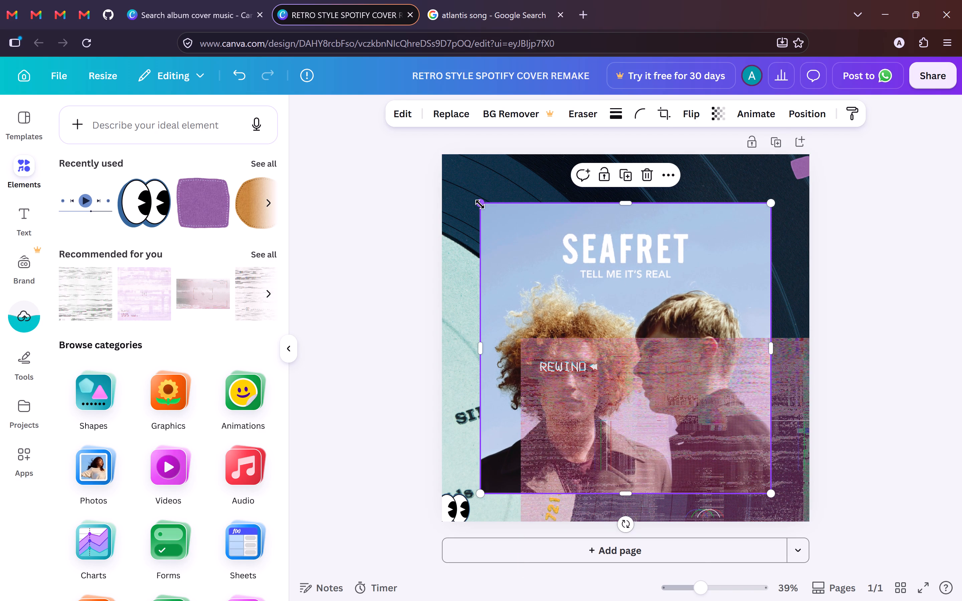
left_click_drag(480, 204, 551, 271)
left_click_drag(654, 316, 614, 286)
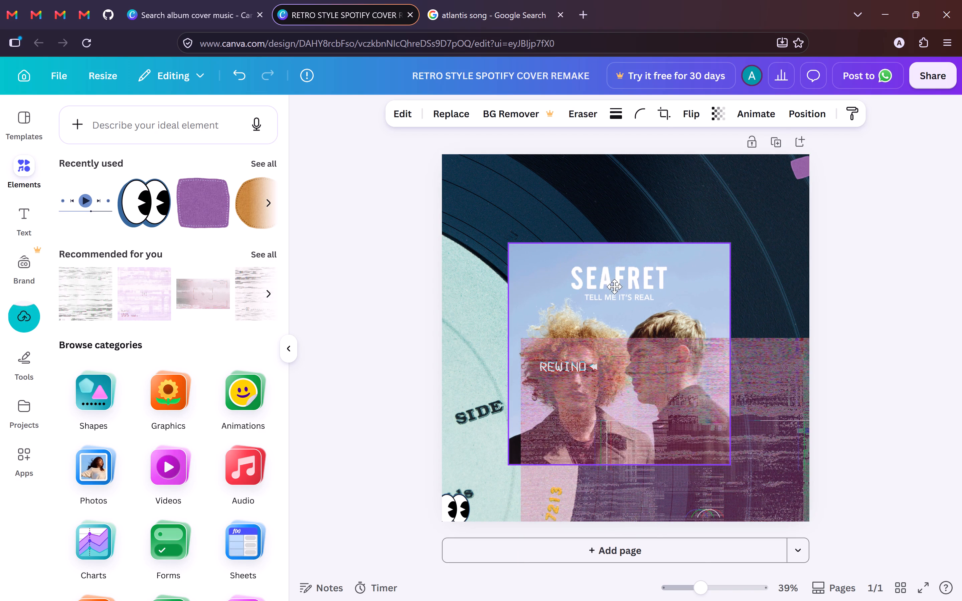
left_click_drag(614, 286, 620, 269)
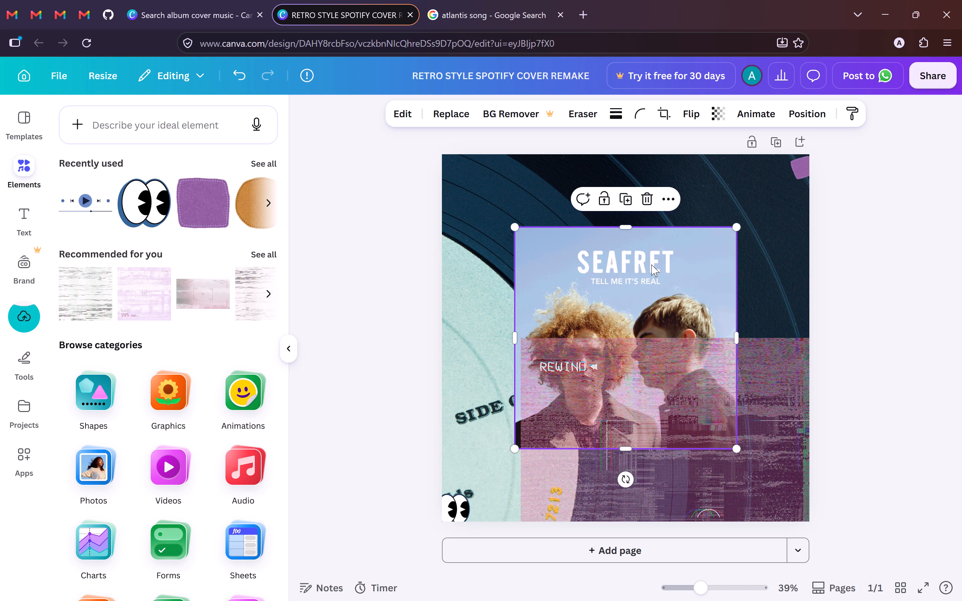
left_click_drag(715, 399, 648, 302)
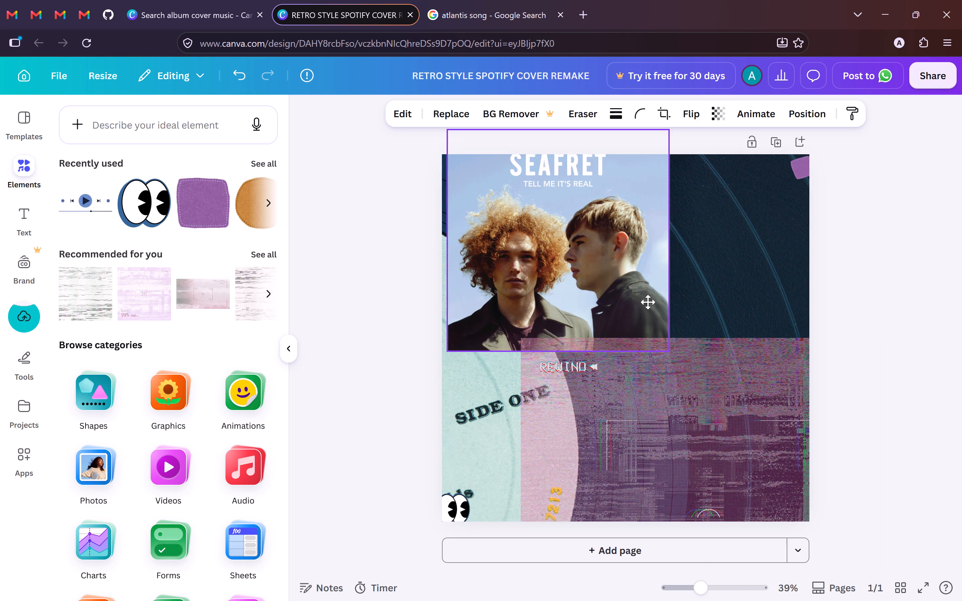
left_click_drag(648, 302, 717, 419)
left_click_drag(652, 303, 652, 295)
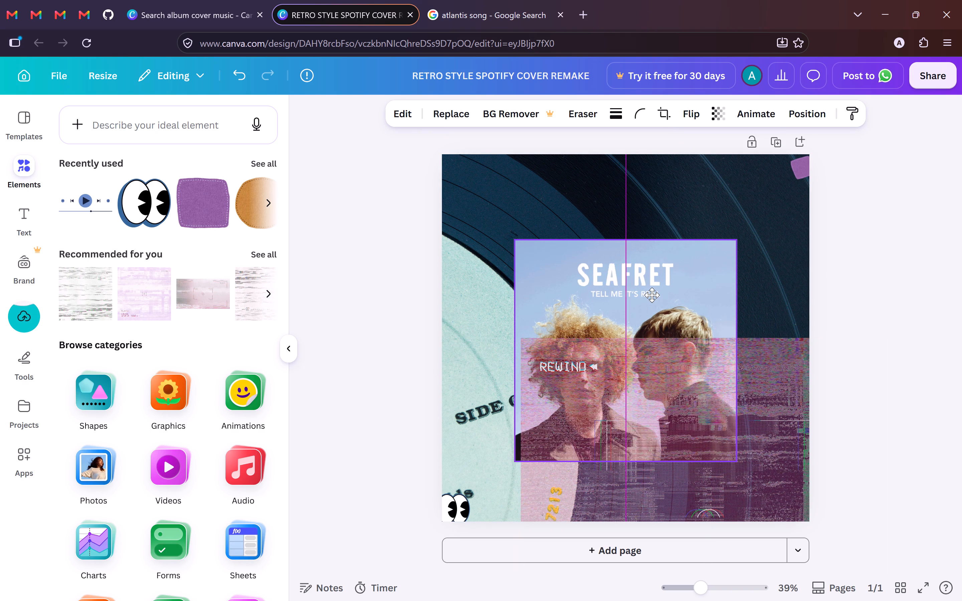
left_click_drag(652, 295, 652, 290)
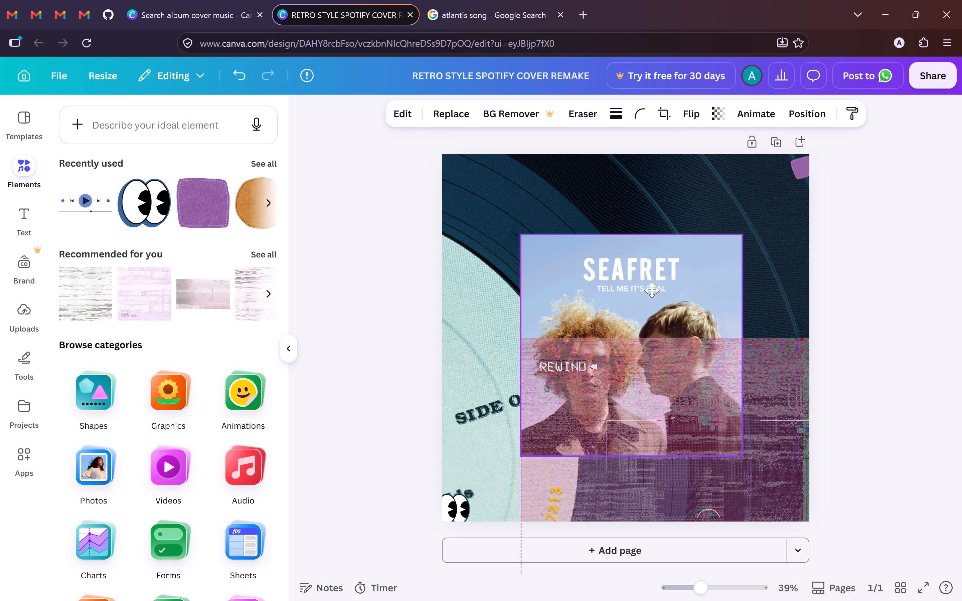
left_click_drag(652, 290, 655, 282)
Move the purple glitch overlay back into alignment with the page so it covers the whole design, and deselect it.
left_click_drag(780, 393, 708, 214)
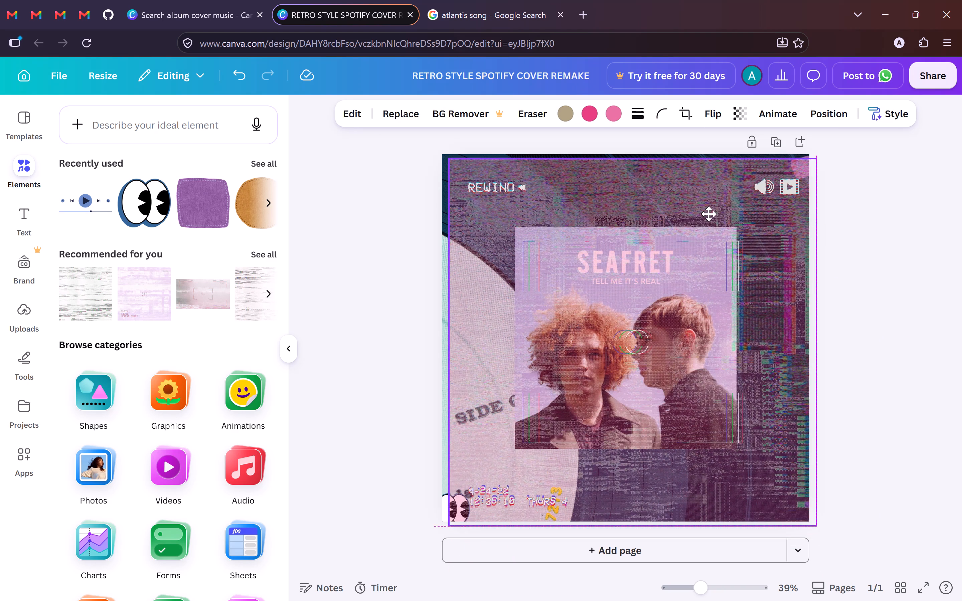
left_click_drag(708, 214, 702, 209)
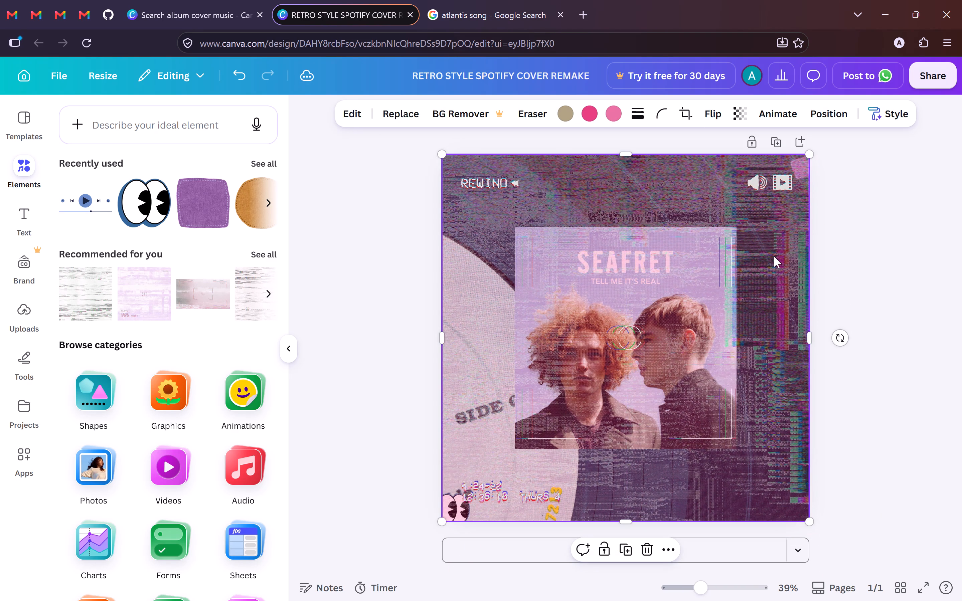
left_click(909, 292)
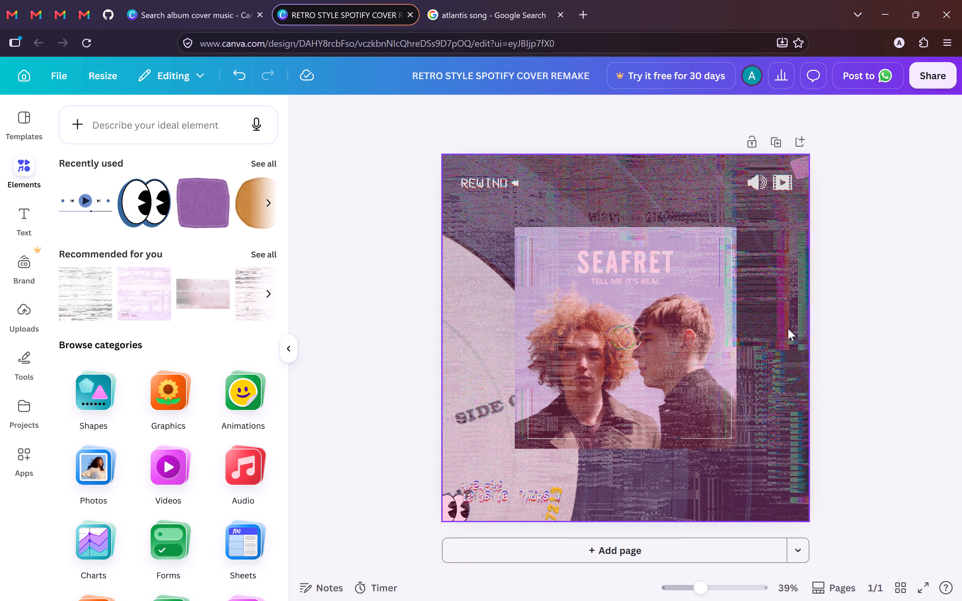
left_click(789, 304)
left_click(870, 255)
Rename the design as RETRO STYLE SPOTIFY COVER REMAKE ATLANTIS.
left_click(531, 79)
left_click(590, 78)
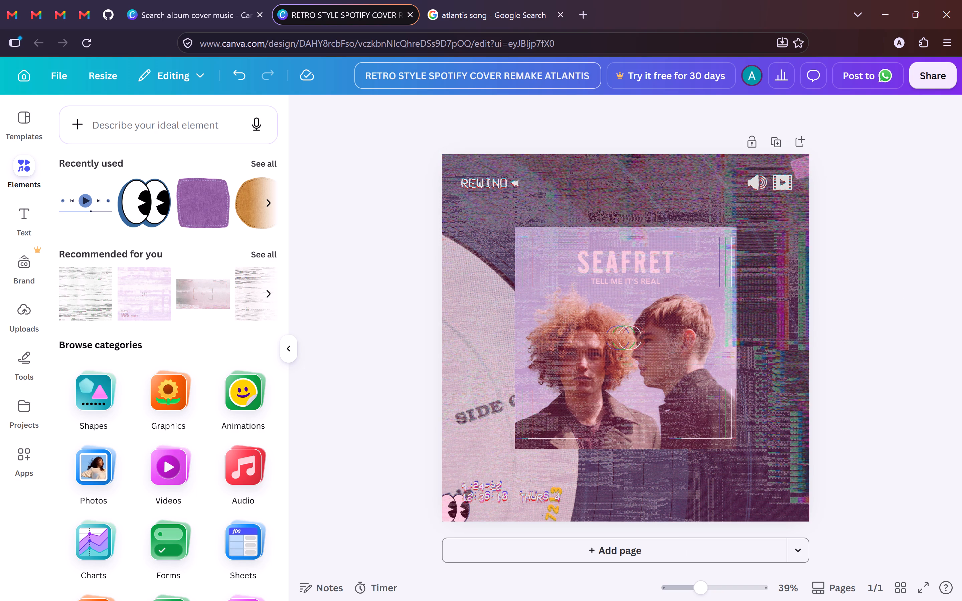
left_click(877, 252)
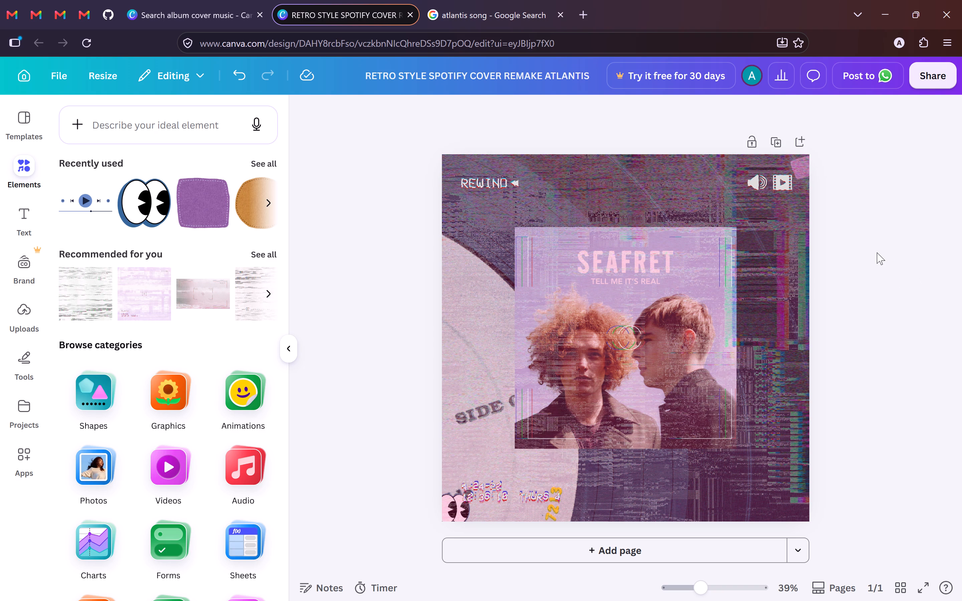